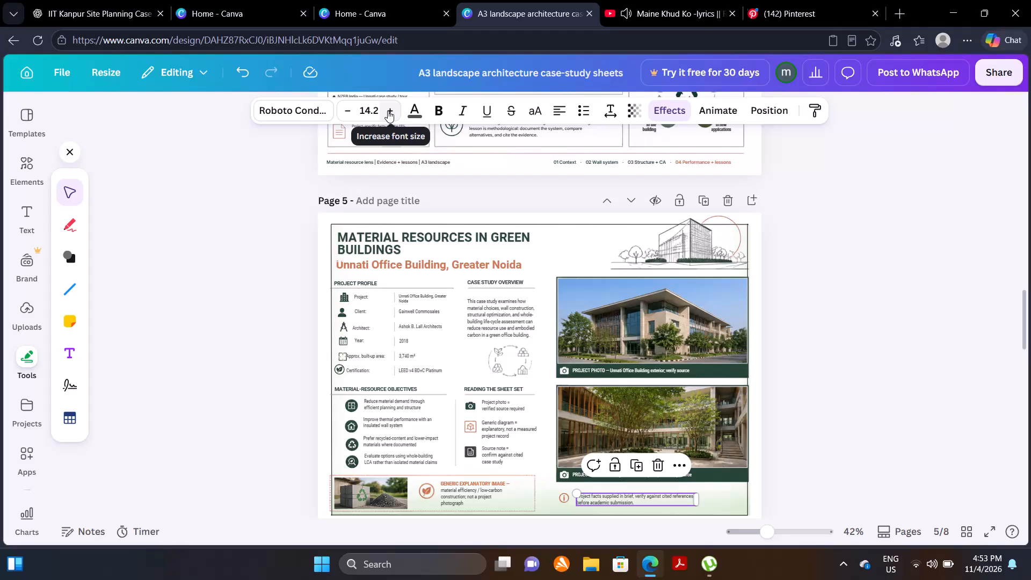
Nudge the building sketch and shrink the orange circle so both fit inside page 5's upper-right frame corner.
key(Escape)
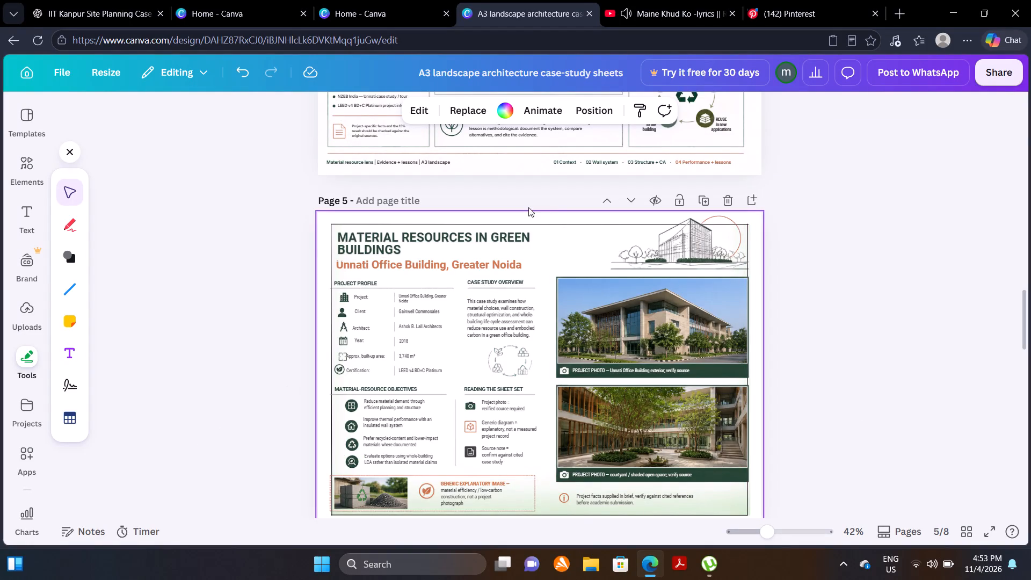
drag(681, 241, 677, 245)
drag(748, 219, 735, 229)
click(805, 238)
click(738, 236)
drag(749, 212, 744, 218)
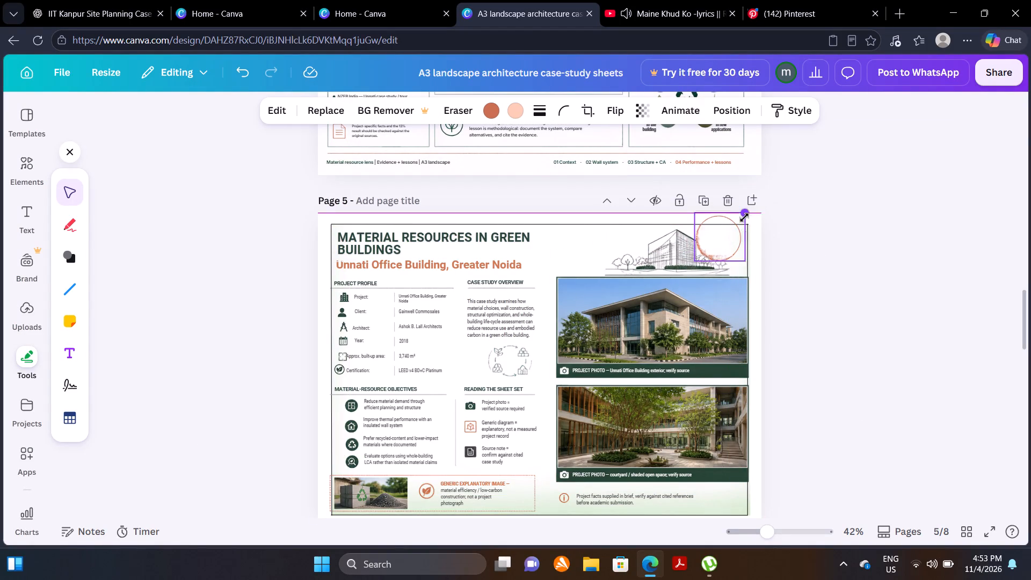
drag(744, 218, 739, 224)
click(851, 216)
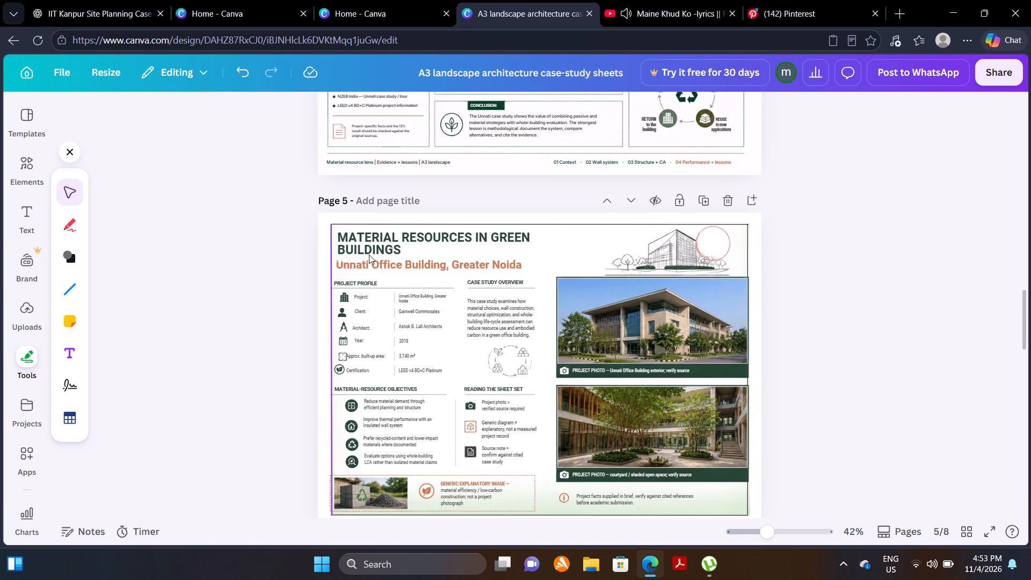
Select and copy all elements of the "TRIC INSULATED CONCRETE WALL SYSTEM" sheet on page 2.
scroll(372, 256, down, 3)
scroll(502, 270, up, 8)
scroll(365, 237, up, 4)
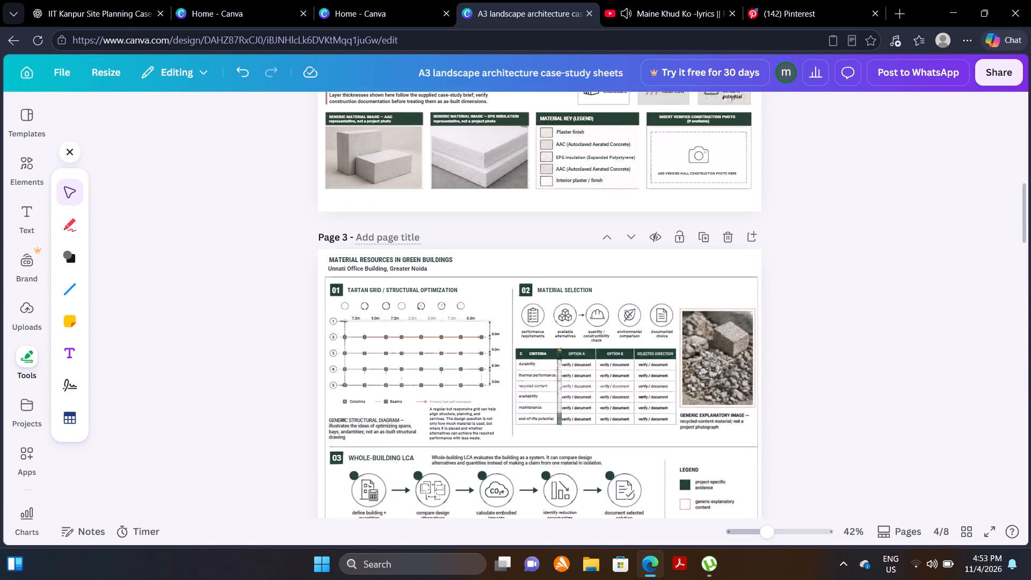
scroll(357, 222, up, 13)
scroll(323, 223, down, 5)
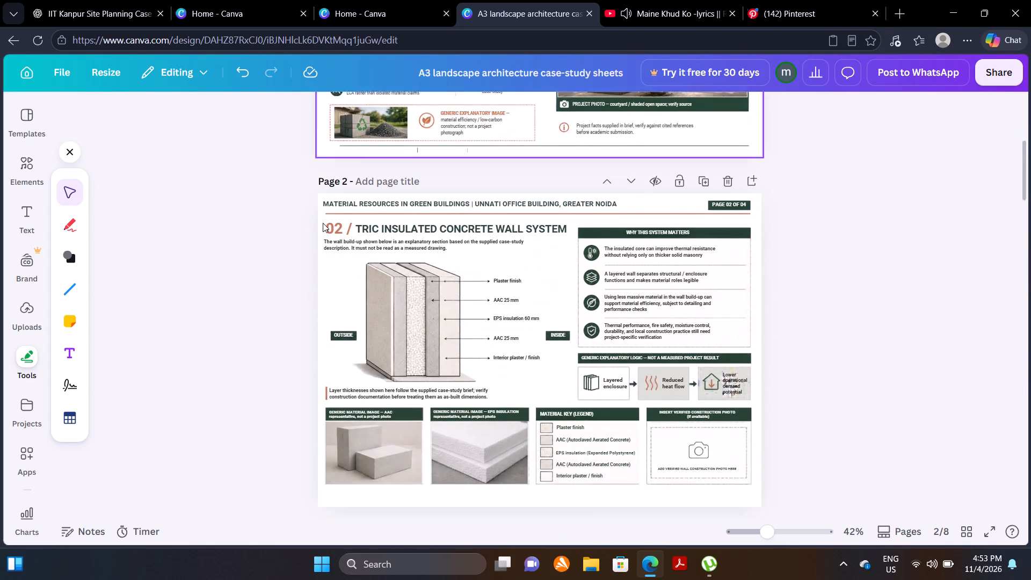
drag(251, 143, 794, 487)
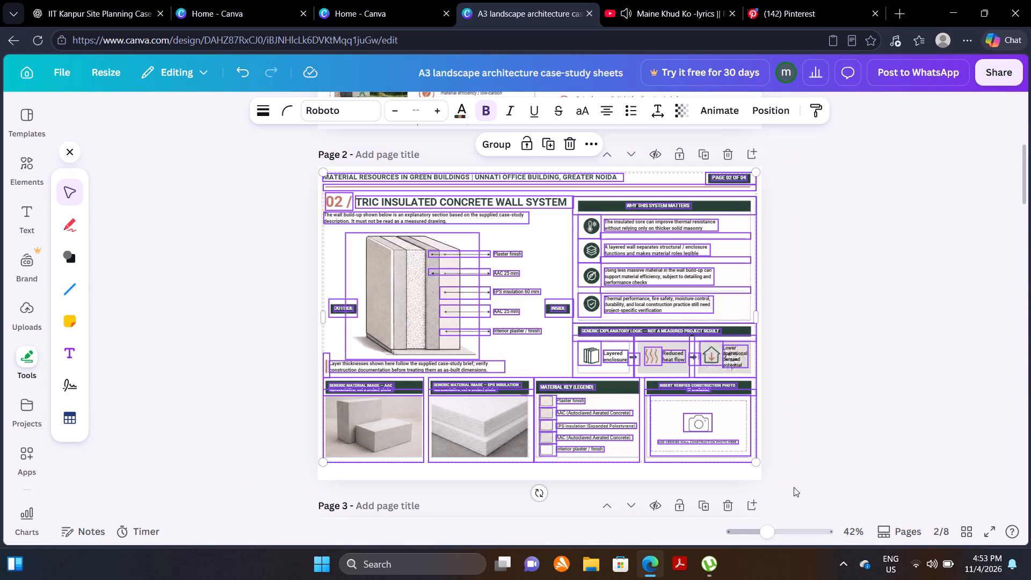
key(ctrl+z)
scroll(665, 444, down, 15)
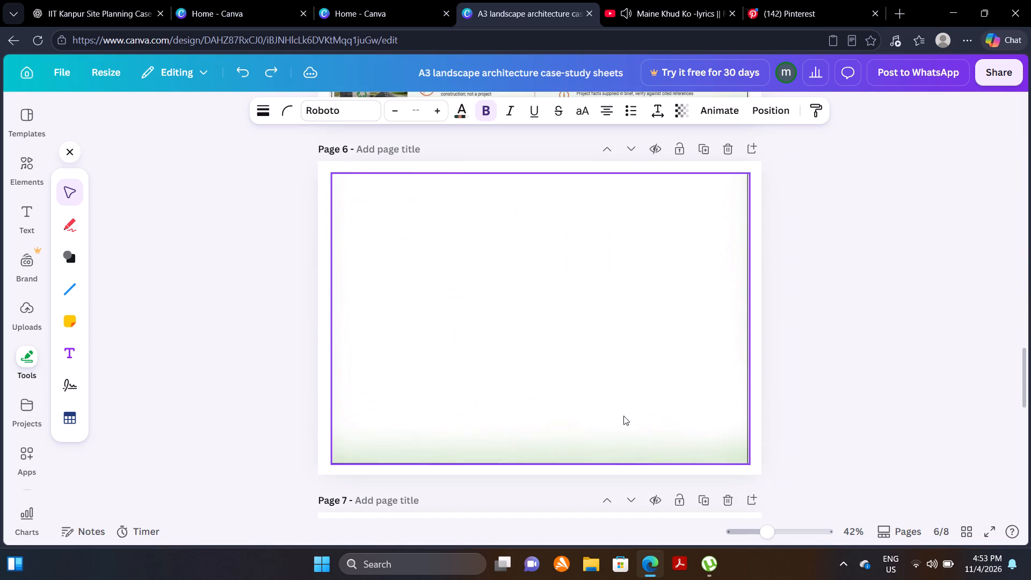
scroll(530, 383, up, 18)
scroll(473, 362, up, 1)
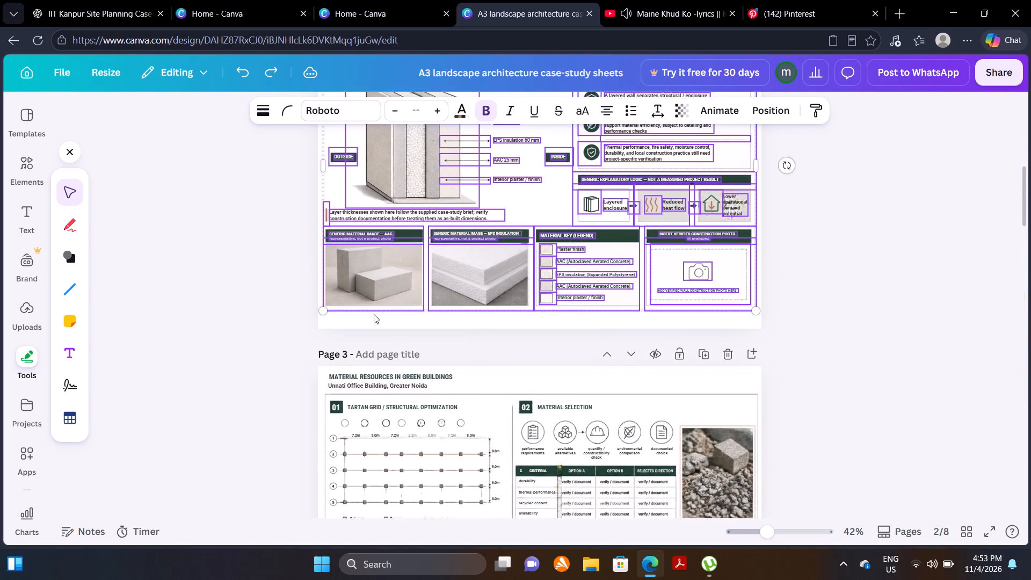
key(ctrl+c)
Paste the copied wall-system sheet content onto the empty framed background of page 6, then clear the selection.
scroll(380, 304, down, 2)
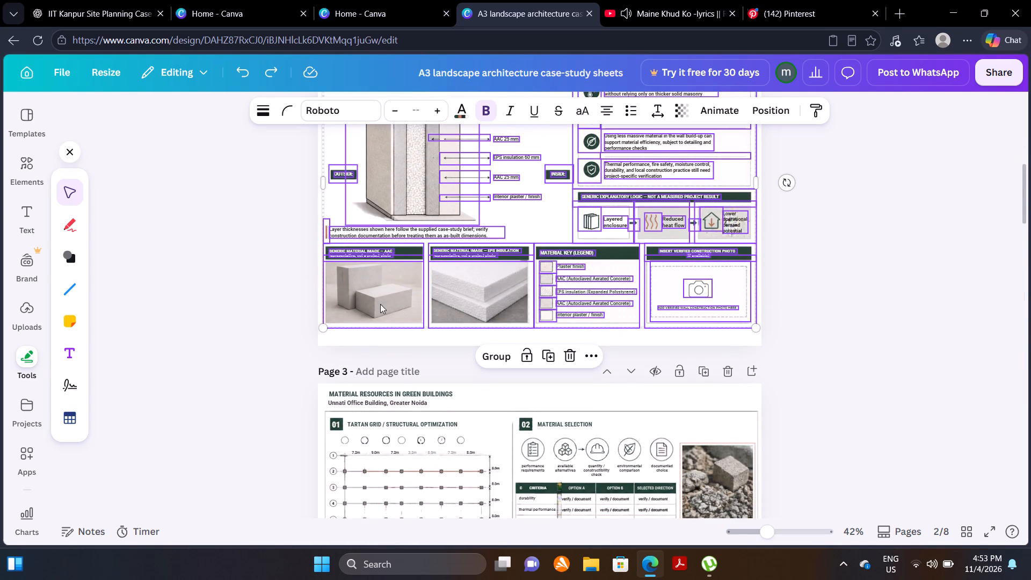
scroll(380, 304, down, 15)
click(413, 373)
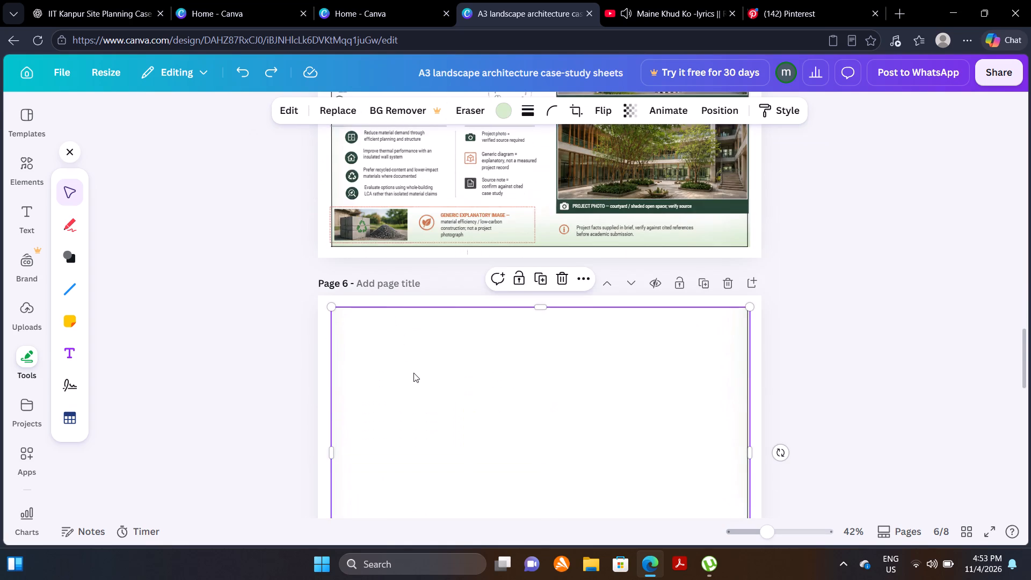
scroll(416, 369, down, 4)
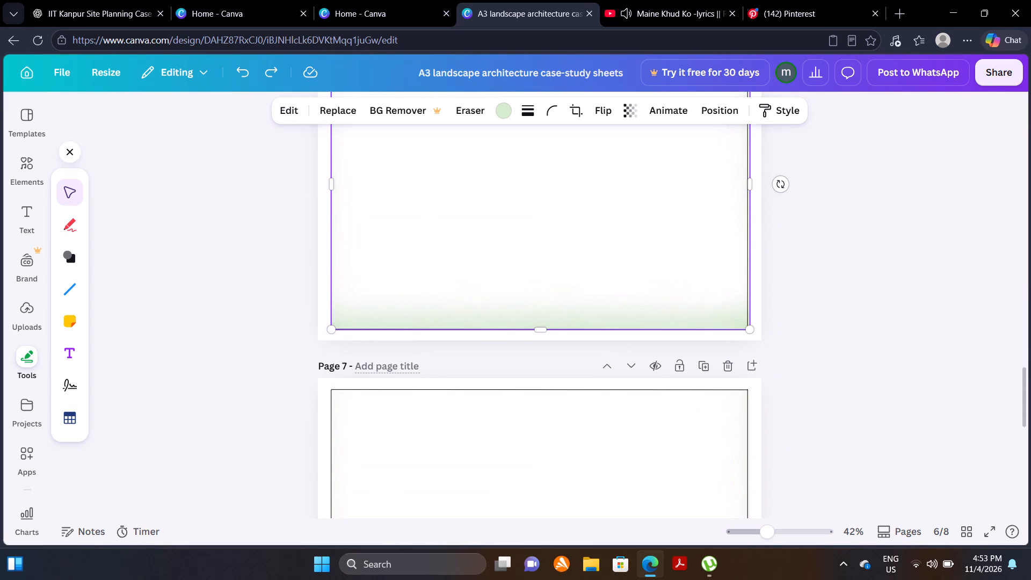
key(ctrl+v)
scroll(398, 308, up, 2)
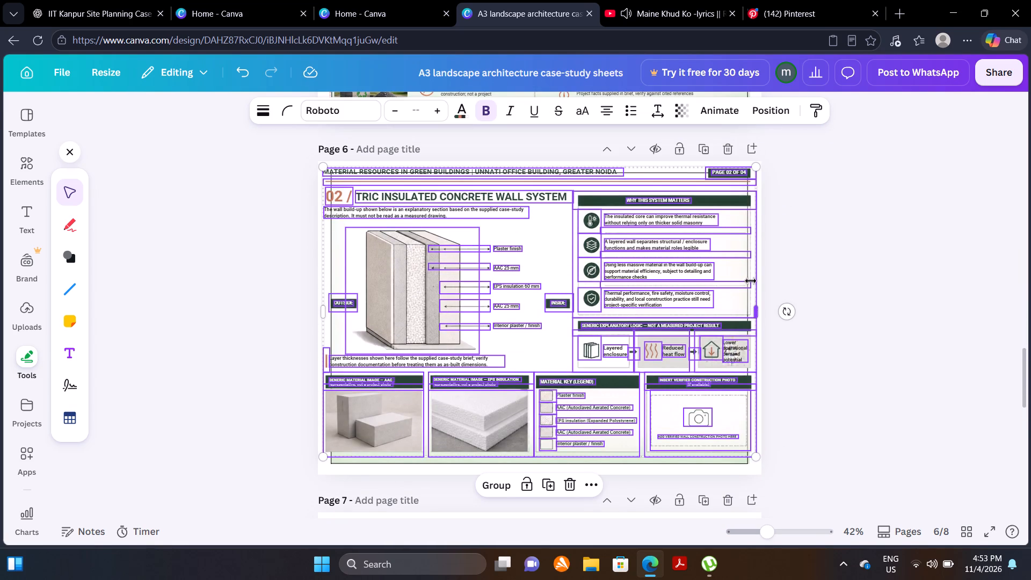
click(760, 278)
click(880, 201)
key(Escape)
key(Escape)
key(Escape)
Delete the "PAGE 02 OF 04" label and its dark background box from page 6.
click(739, 174)
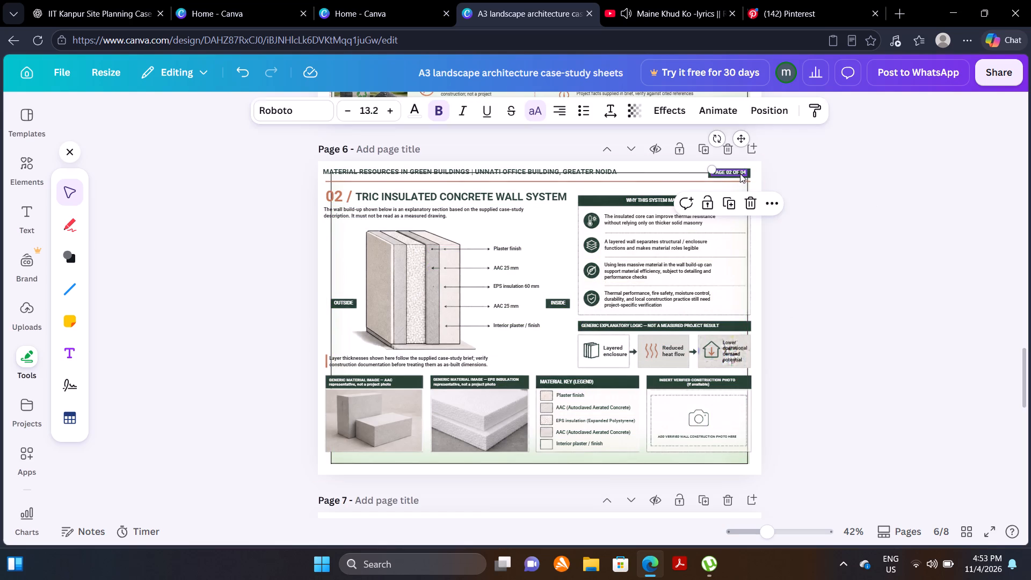
key(Delete)
click(731, 173)
key(Delete)
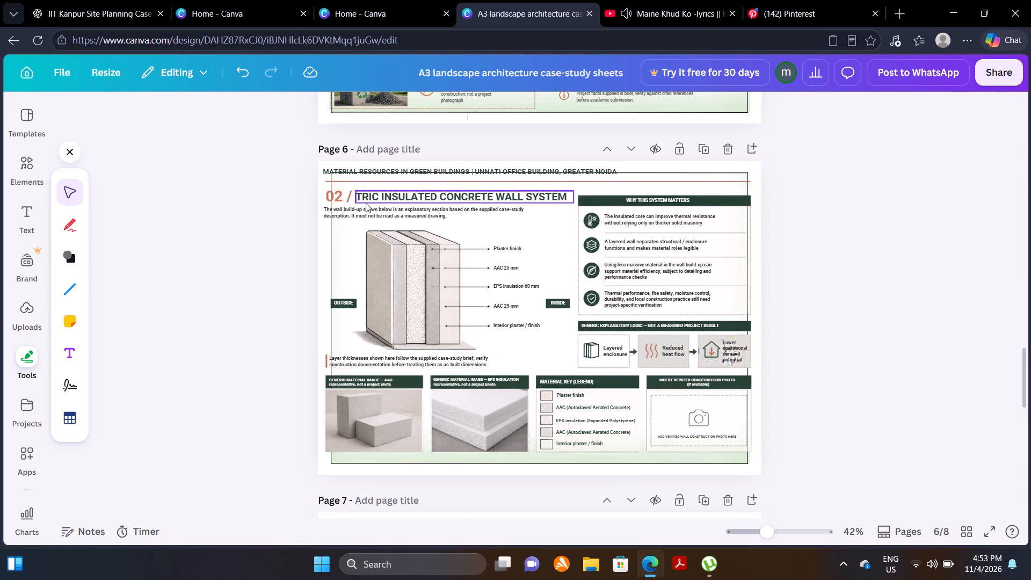
Shift the wall build-up description, the sheet title and the "02 /" number rightward inside page 6's frame.
drag(366, 208, 380, 208)
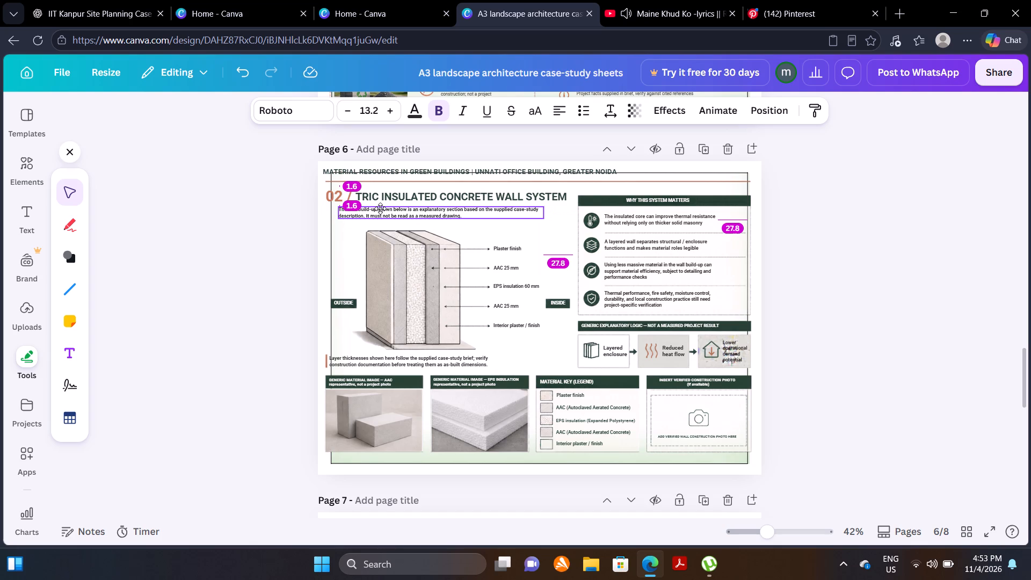
drag(380, 208, 380, 209)
click(370, 194)
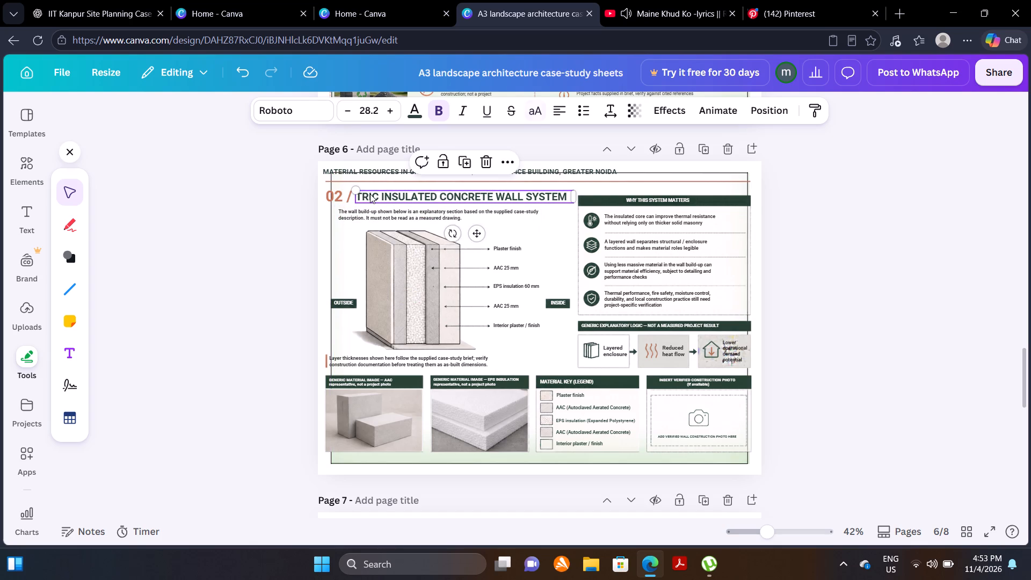
drag(341, 198, 350, 200)
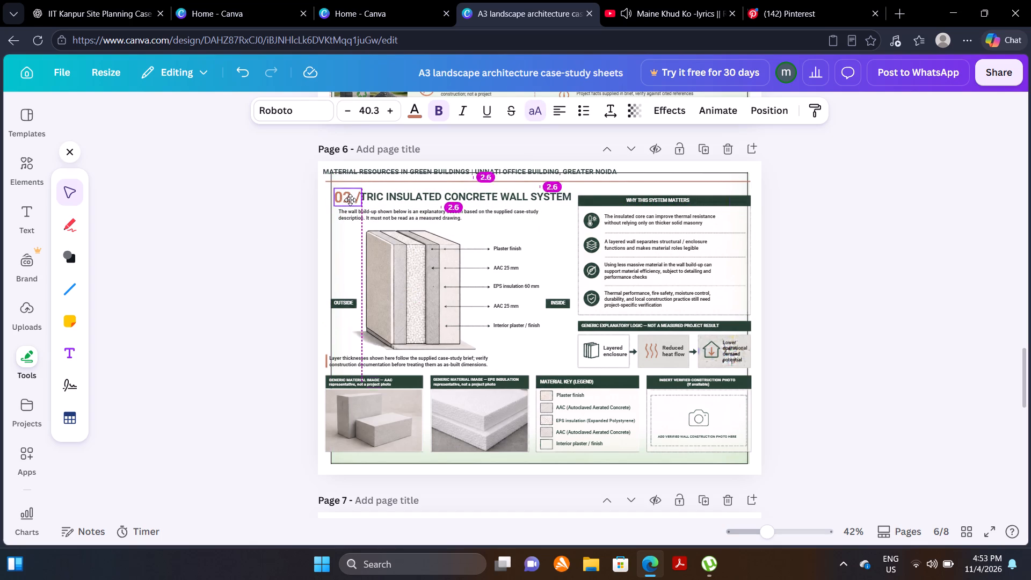
drag(350, 200, 350, 199)
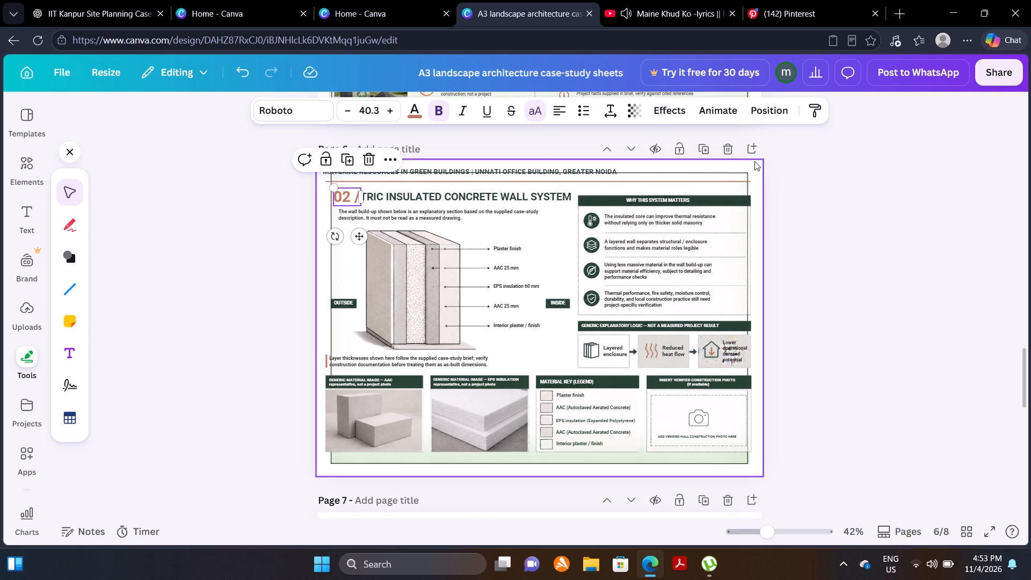
Delete the orange divider line beneath the header text on page 6.
click(816, 155)
click(717, 179)
key(Delete)
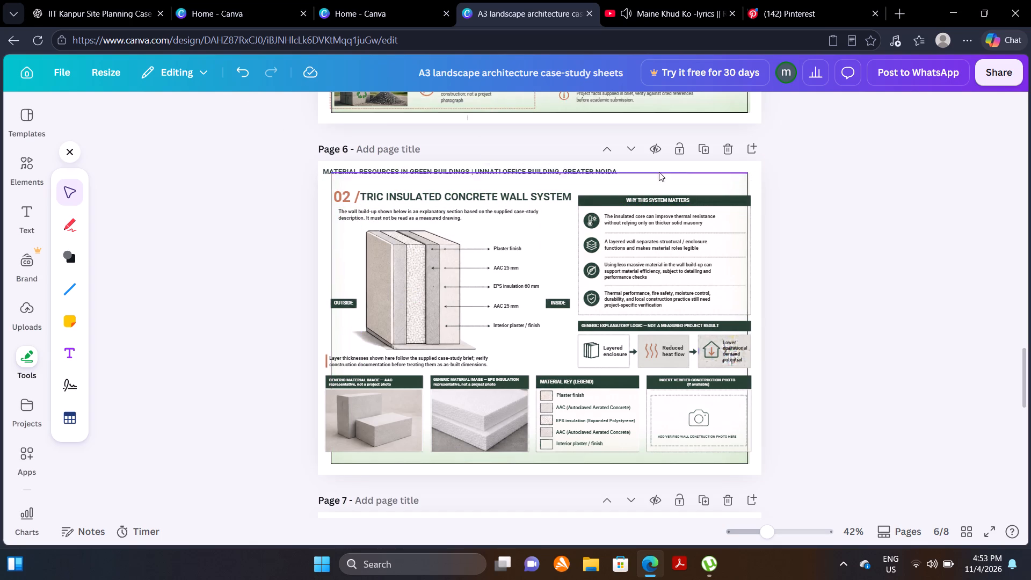
Move the "MATERIAL RESOURCES IN GREEN BUILDINGS" header line down inside page 6's frame, above the sheet title.
drag(536, 169, 551, 177)
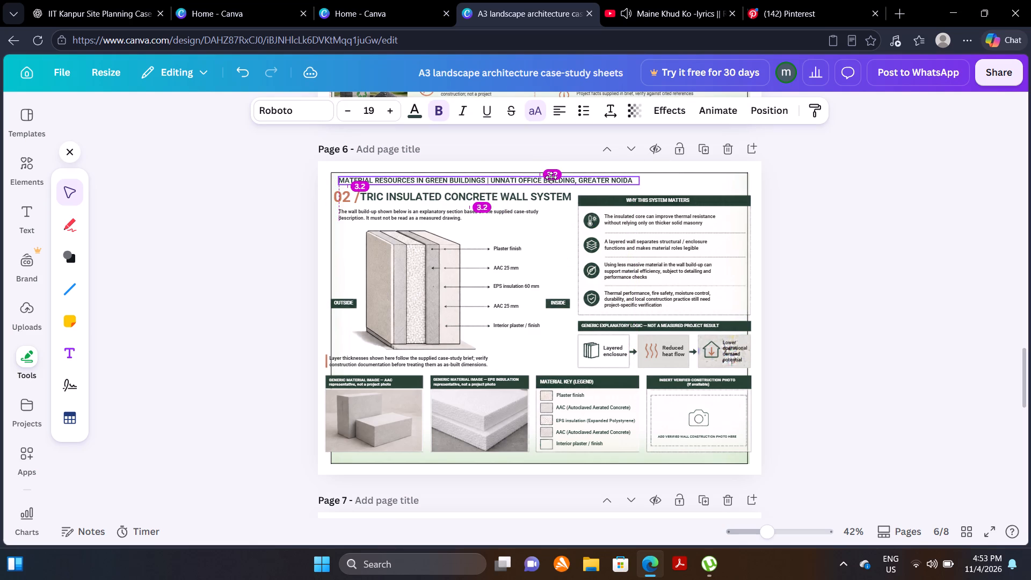
drag(551, 177, 548, 177)
click(765, 184)
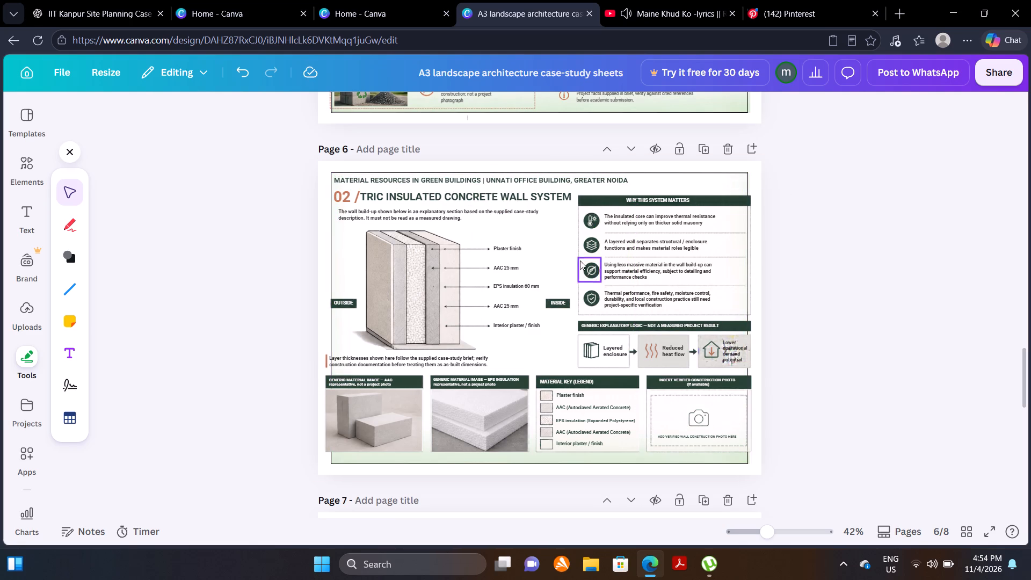
Narrow the "WHY THIS SYSTEM MATTERS" panel and its green heading bar to fit inside the frame's right border.
click(615, 261)
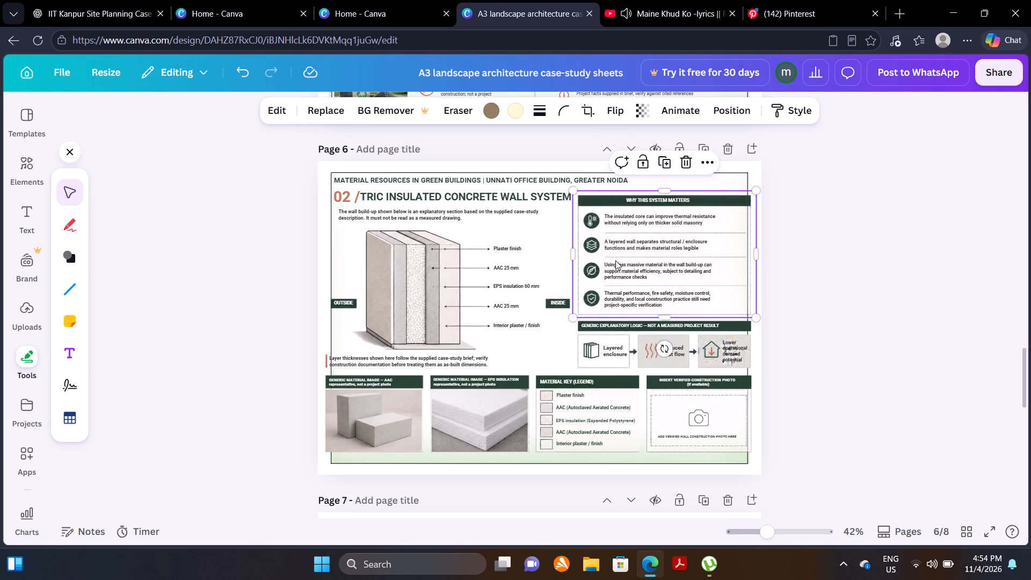
click(746, 252)
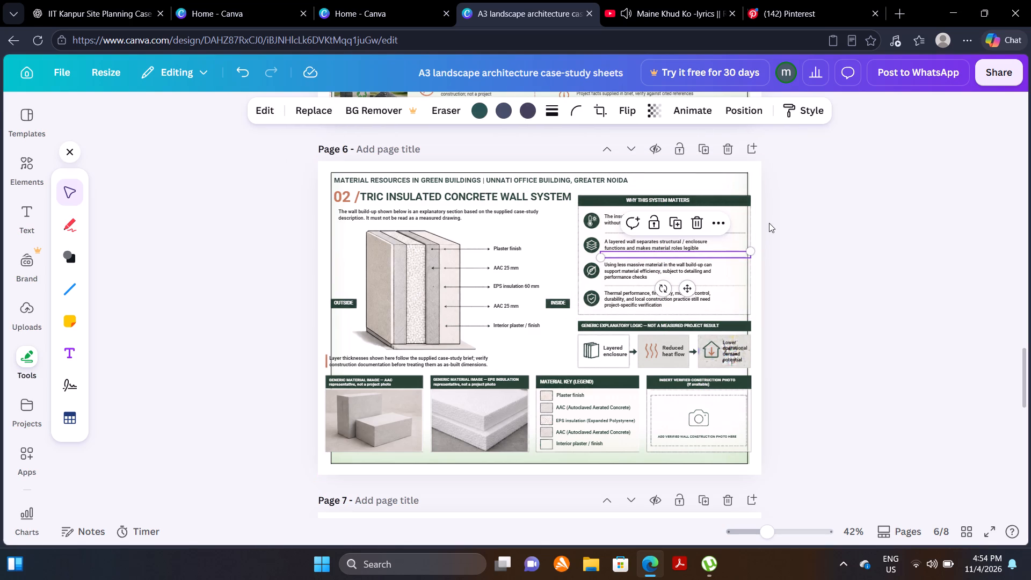
click(769, 223)
click(752, 226)
drag(760, 255, 754, 255)
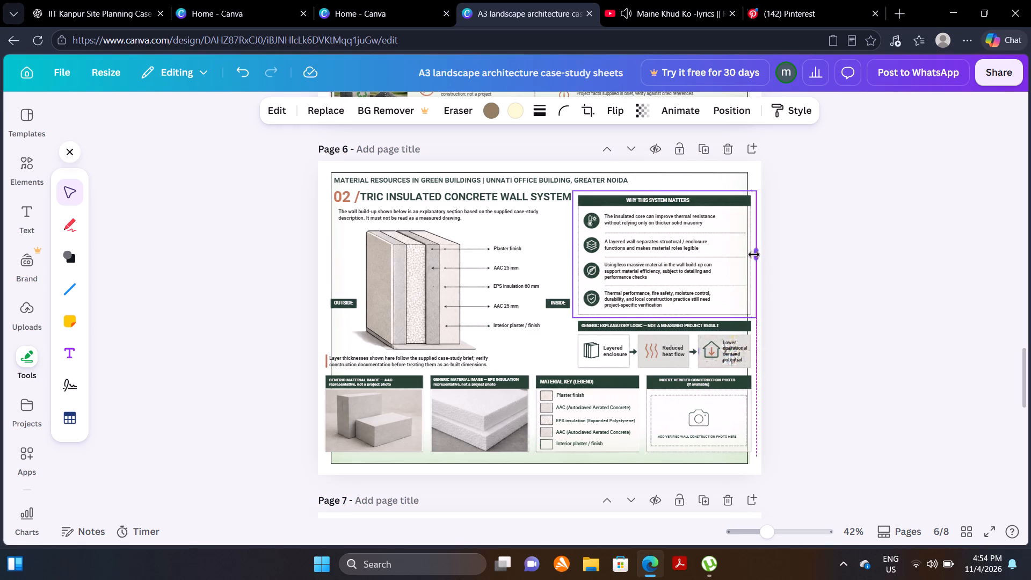
drag(754, 255, 747, 253)
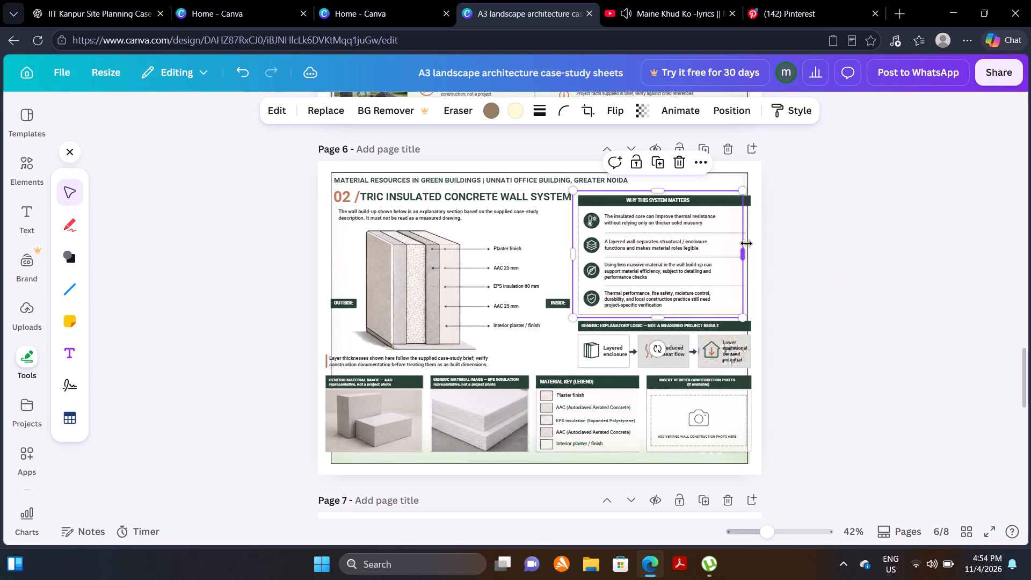
click(716, 200)
drag(753, 200, 746, 200)
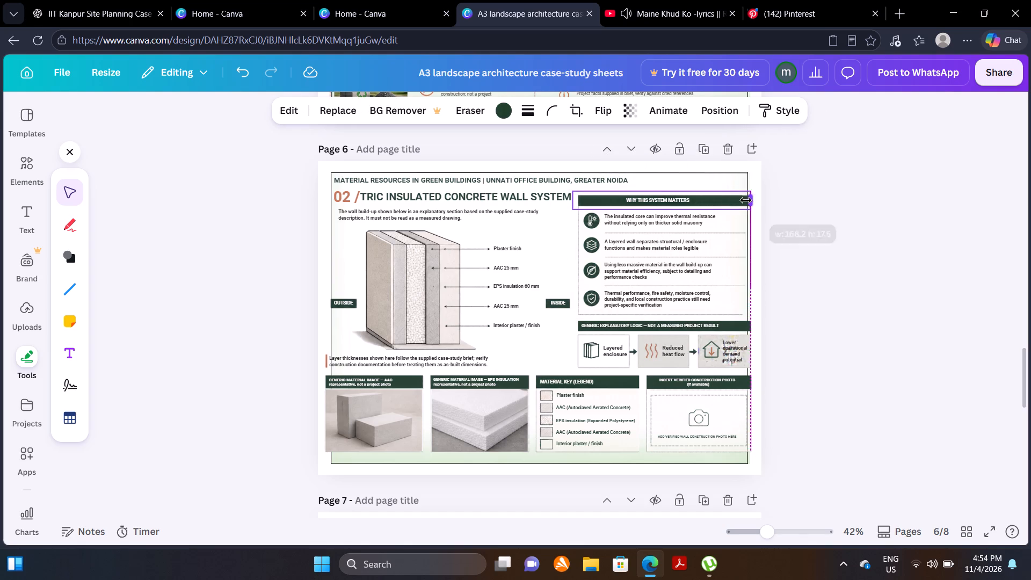
drag(746, 200, 740, 201)
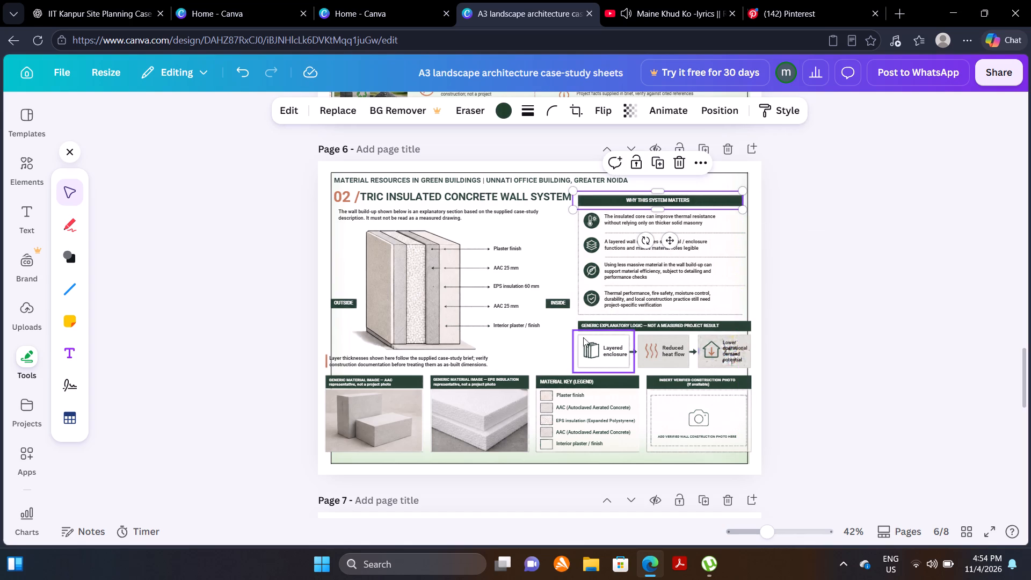
Narrow the green "GENERIC EXPLANATORY LOGIC" heading bar to match the panel width above it.
click(709, 327)
click(730, 325)
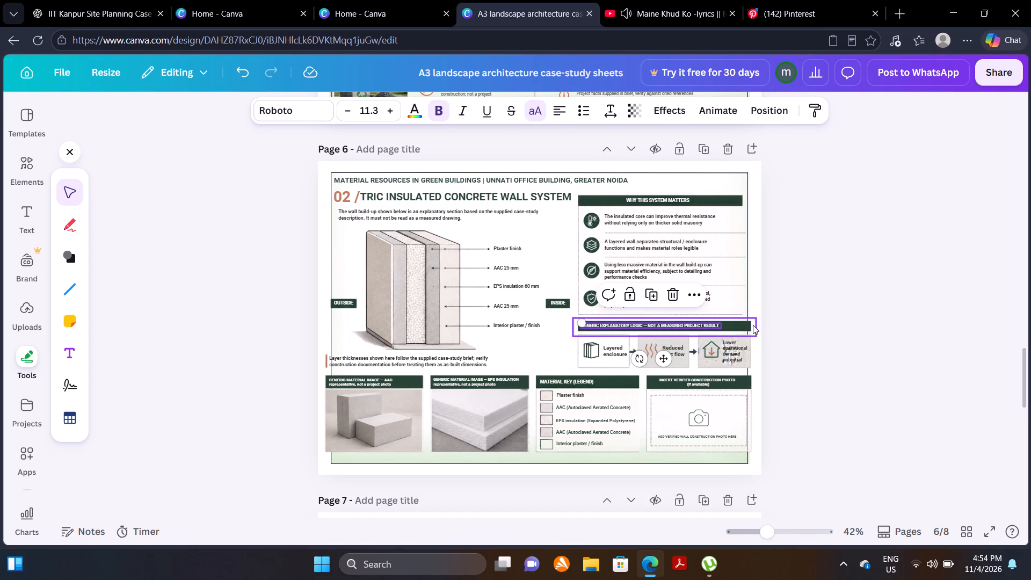
click(750, 325)
drag(755, 325, 743, 324)
Shift the "Layered enclosure" box with its icon, label and following arrow left to free room in the explanatory logic row.
click(708, 363)
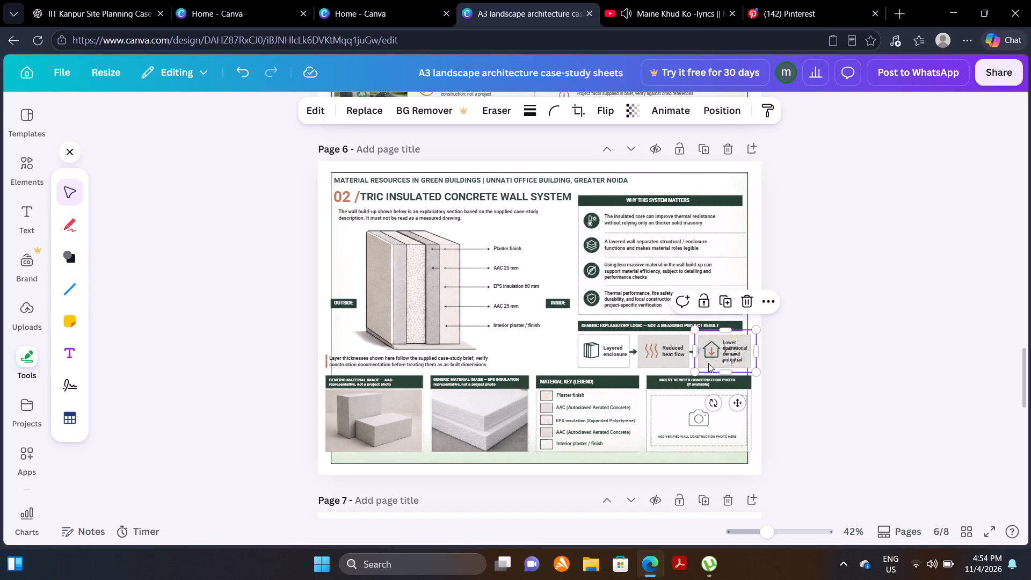
click(755, 353)
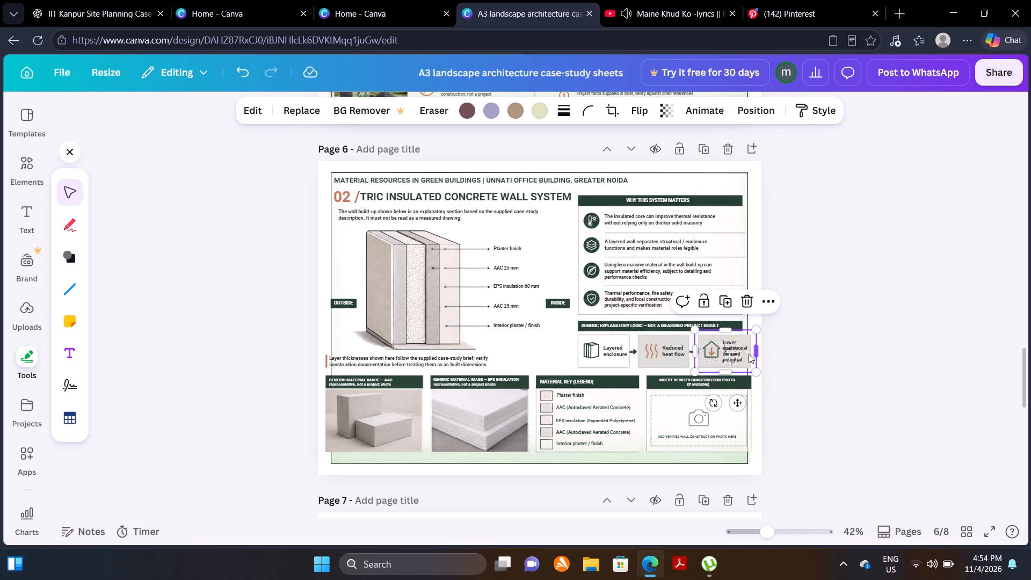
click(590, 358)
click(621, 359)
drag(611, 360, 603, 360)
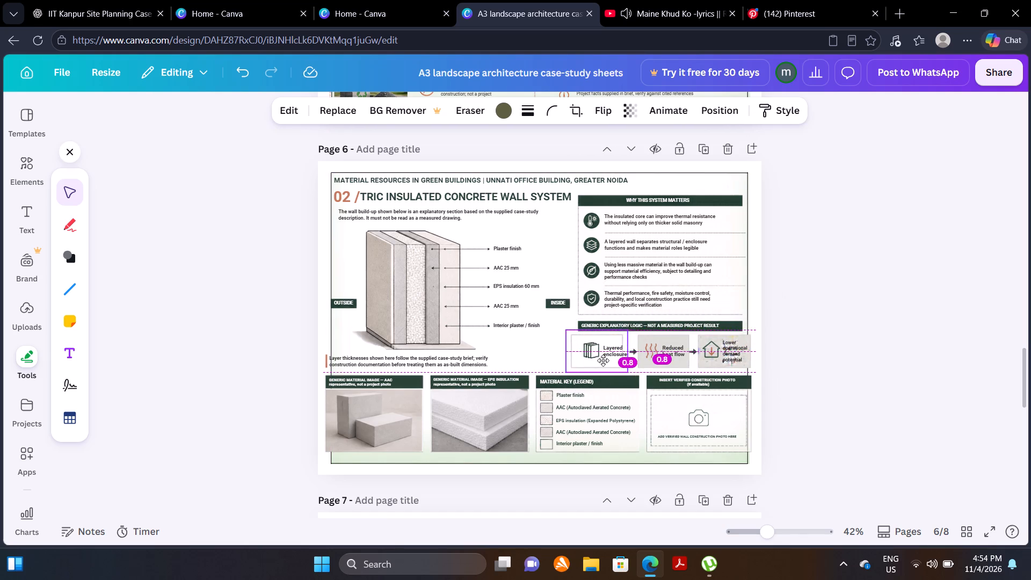
drag(603, 360, 598, 360)
drag(592, 351, 585, 351)
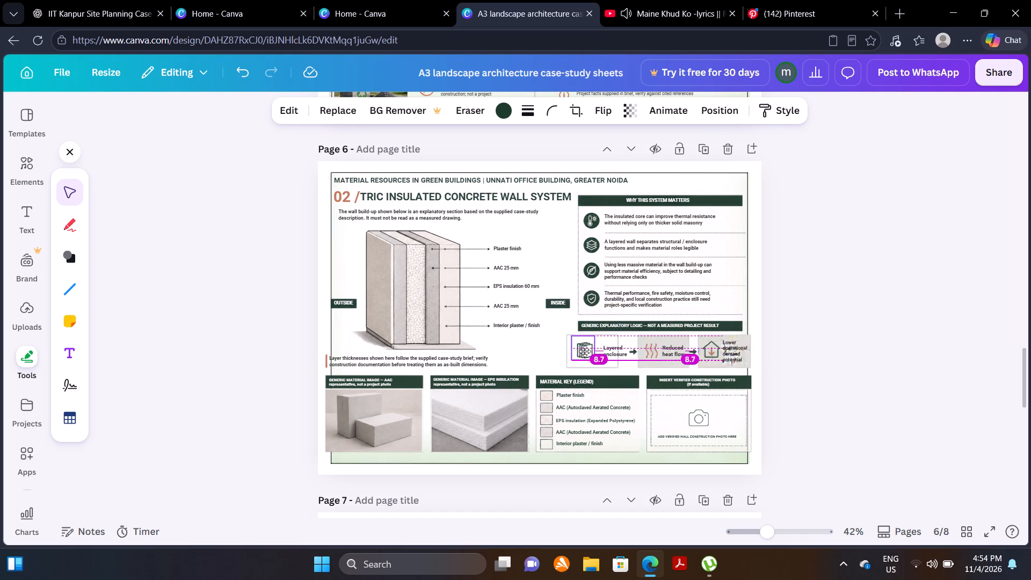
drag(585, 351, 583, 353)
drag(611, 353, 602, 353)
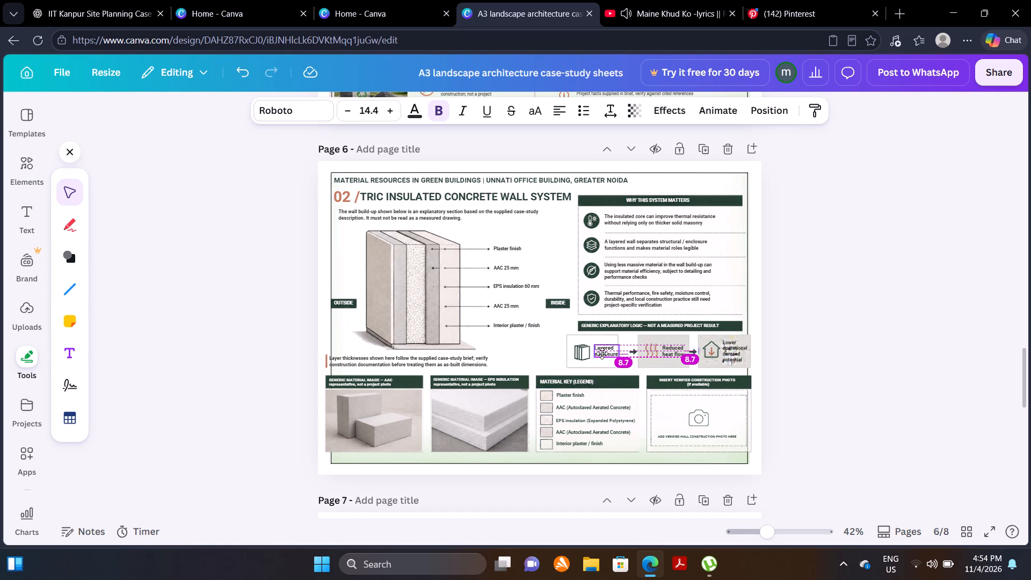
drag(602, 353, 601, 353)
drag(631, 354, 627, 353)
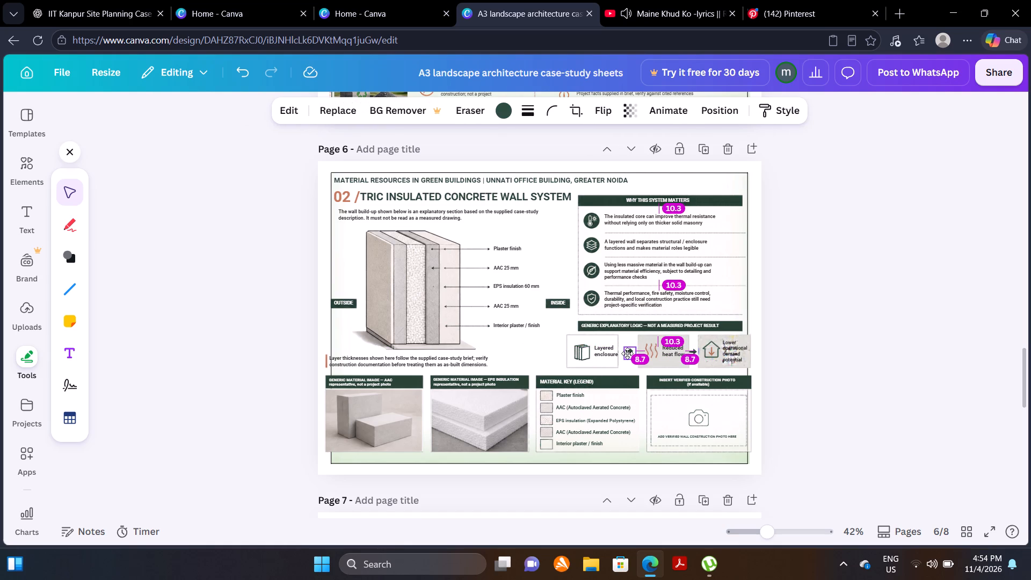
drag(627, 353, 625, 351)
Shift the "Reduced heat flow" box with its icon, label and following arrow left, closer to the "Layered enclosure" group.
click(665, 360)
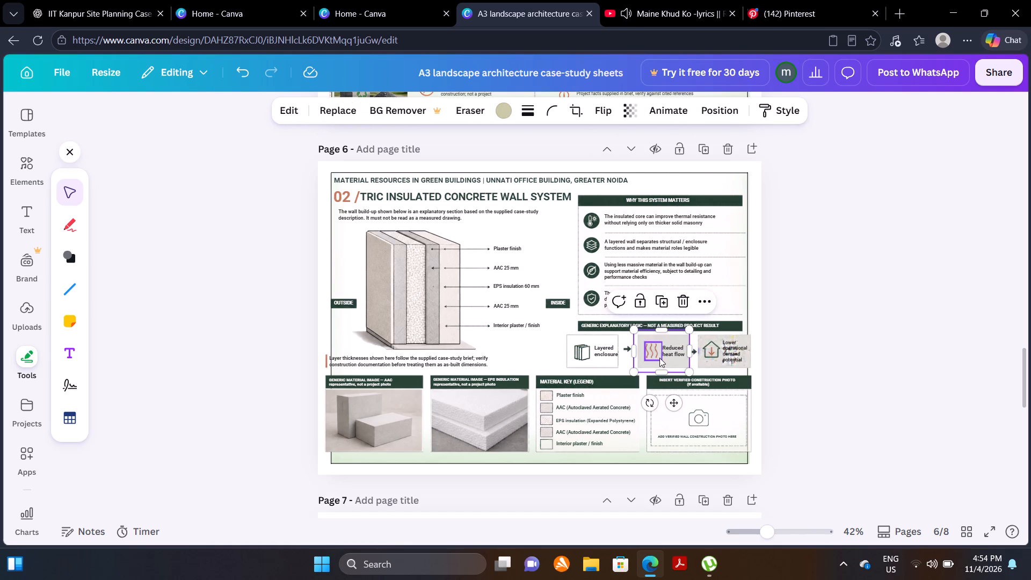
click(659, 358)
click(690, 363)
click(683, 362)
drag(683, 362, 675, 361)
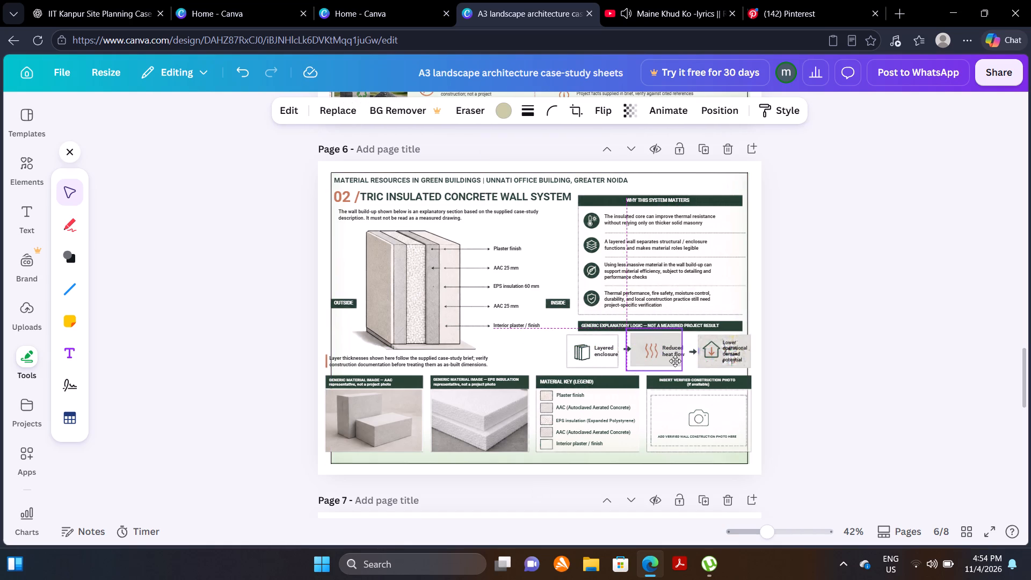
drag(675, 361, 677, 361)
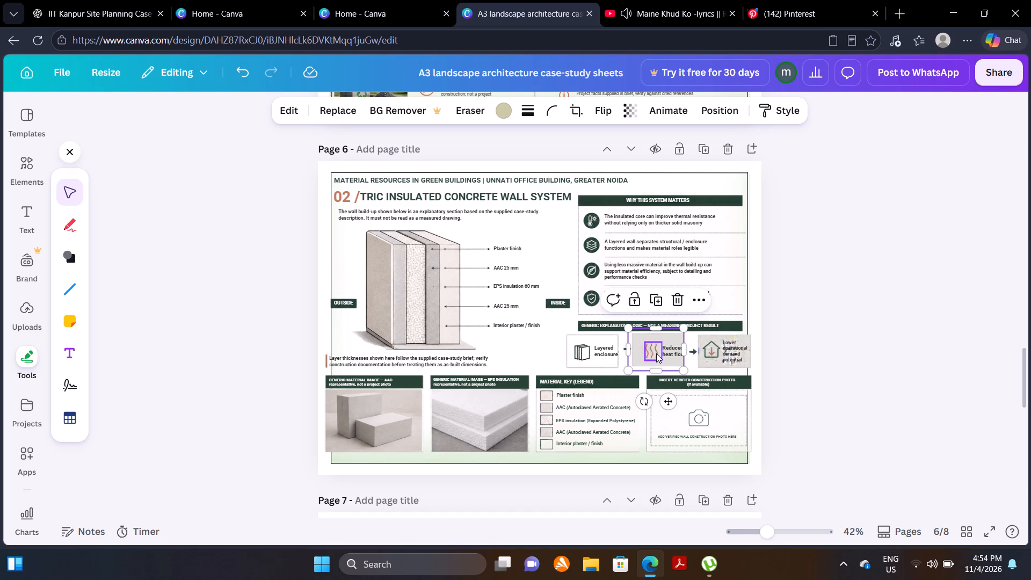
drag(656, 353, 648, 352)
drag(666, 352, 663, 352)
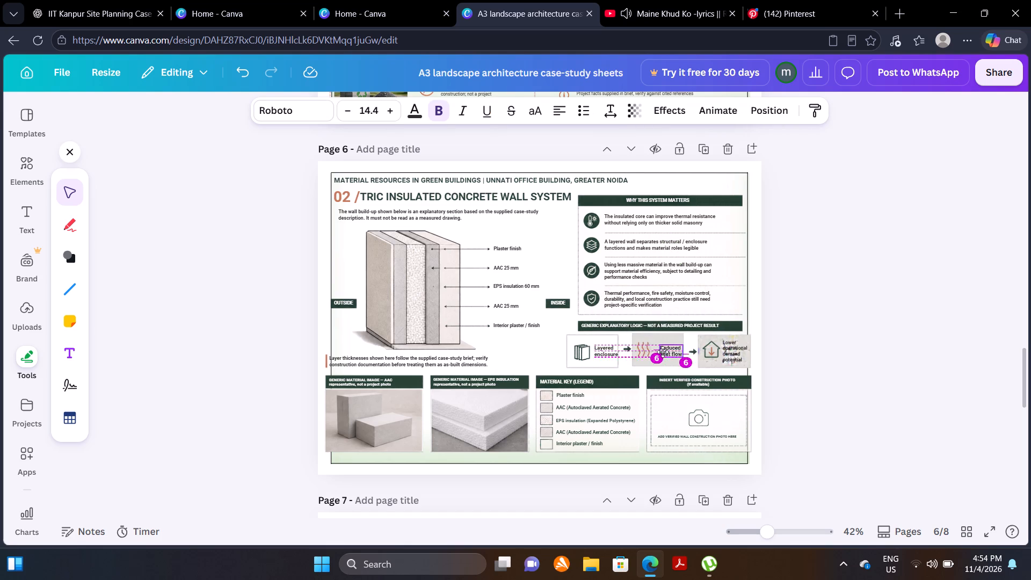
drag(663, 352, 660, 351)
drag(695, 353, 690, 351)
Shift the "Lower operational demand potential" box, house icon and label left so they sit inside the frame's right border.
drag(703, 361, 696, 360)
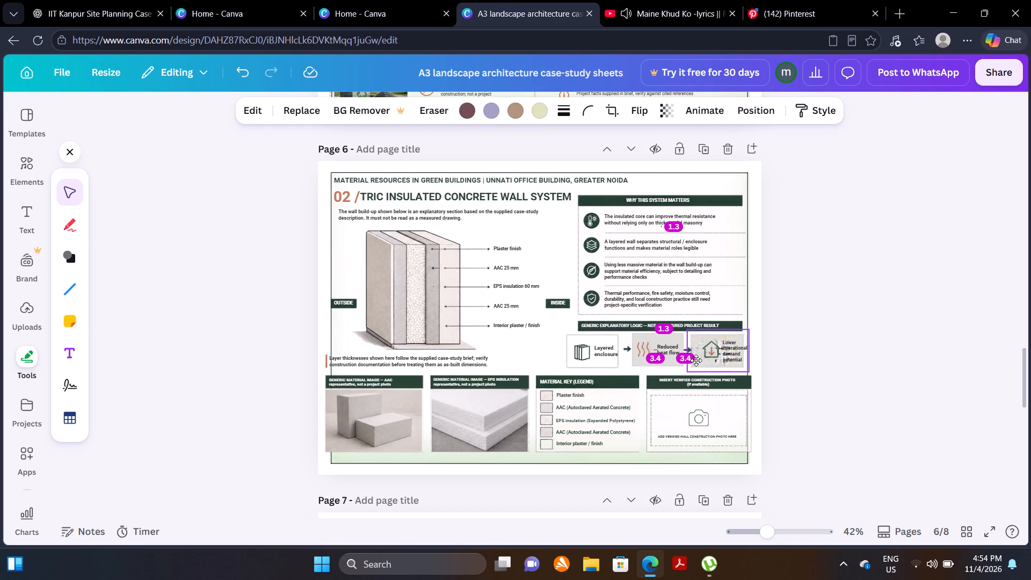
drag(696, 360, 699, 360)
drag(713, 353, 705, 352)
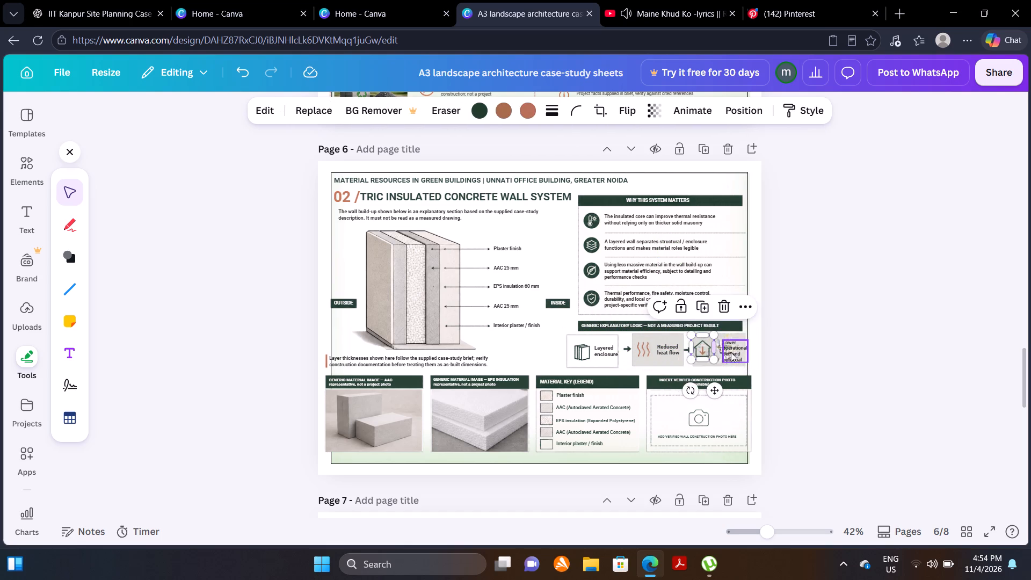
drag(732, 353, 725, 352)
click(814, 324)
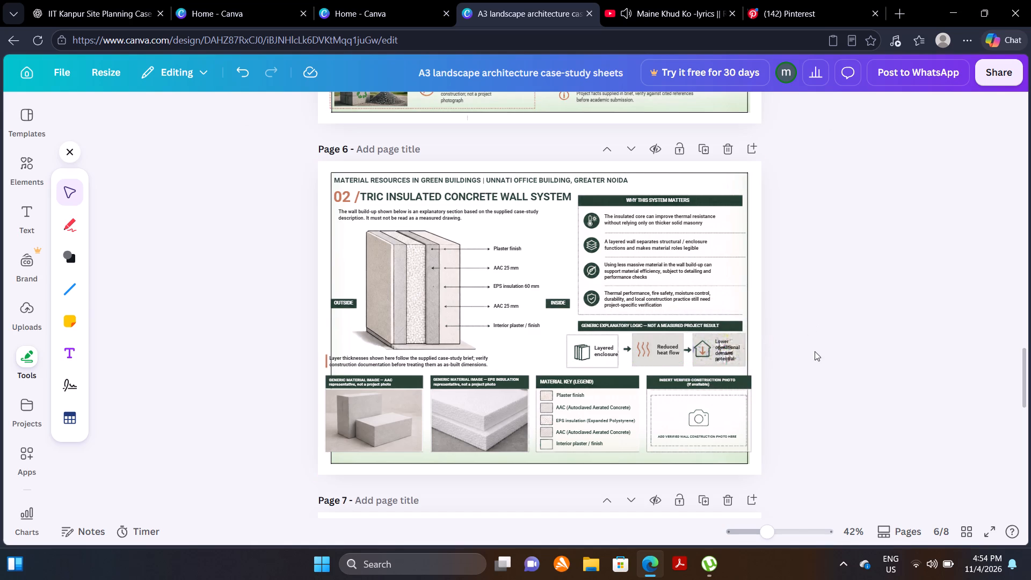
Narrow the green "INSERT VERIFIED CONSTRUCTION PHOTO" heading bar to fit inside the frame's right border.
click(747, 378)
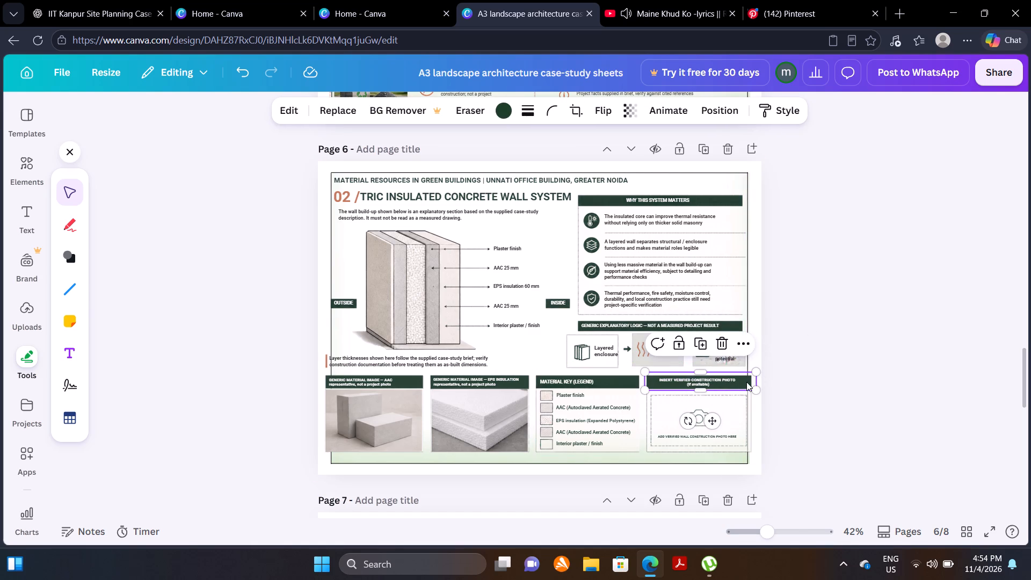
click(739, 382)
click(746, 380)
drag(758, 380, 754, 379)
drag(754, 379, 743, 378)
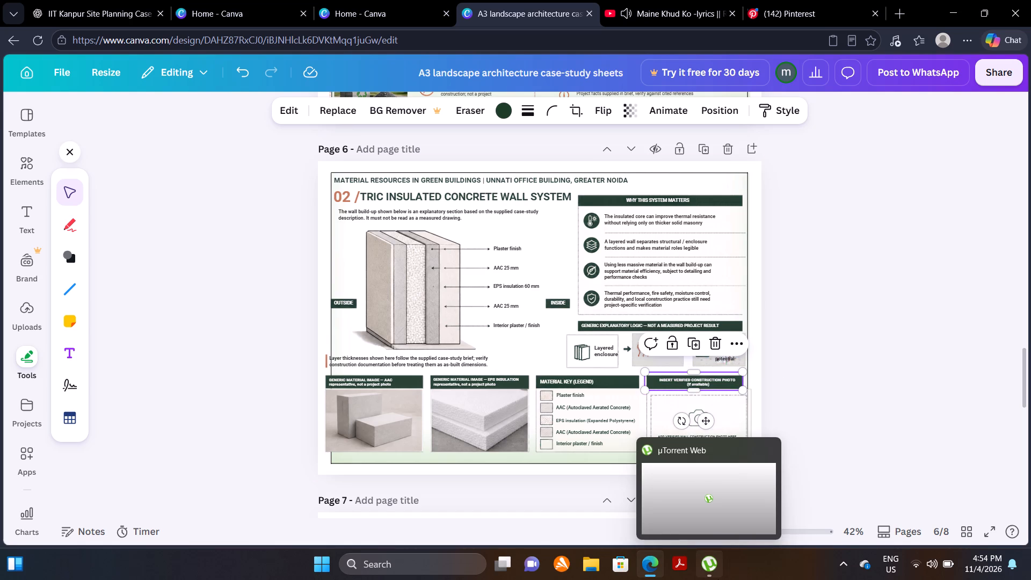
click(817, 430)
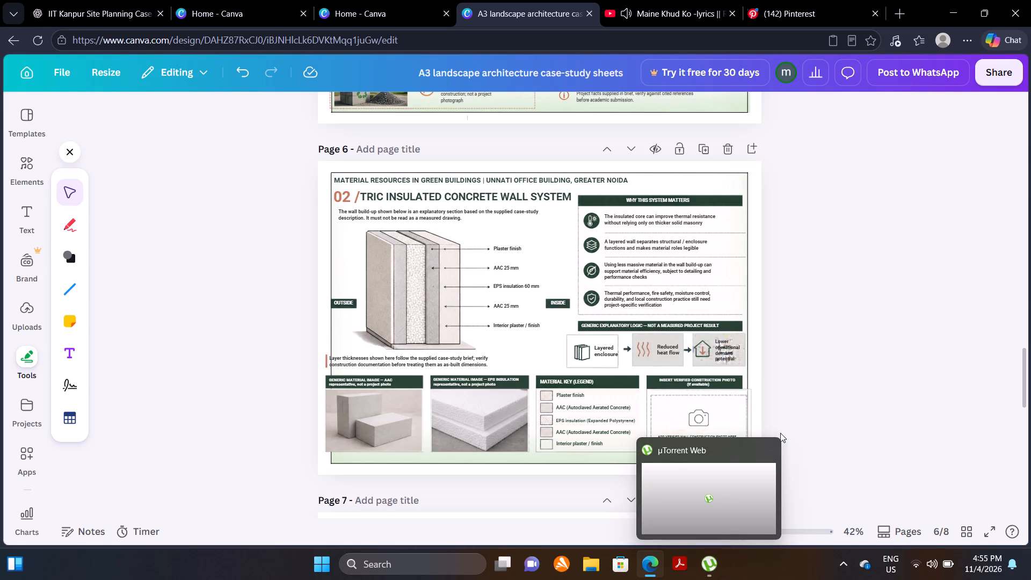
Delete the verified construction photo placeholder: its dashed outline, caption, backing panel, green heading bar and camera icon.
click(681, 430)
click(724, 360)
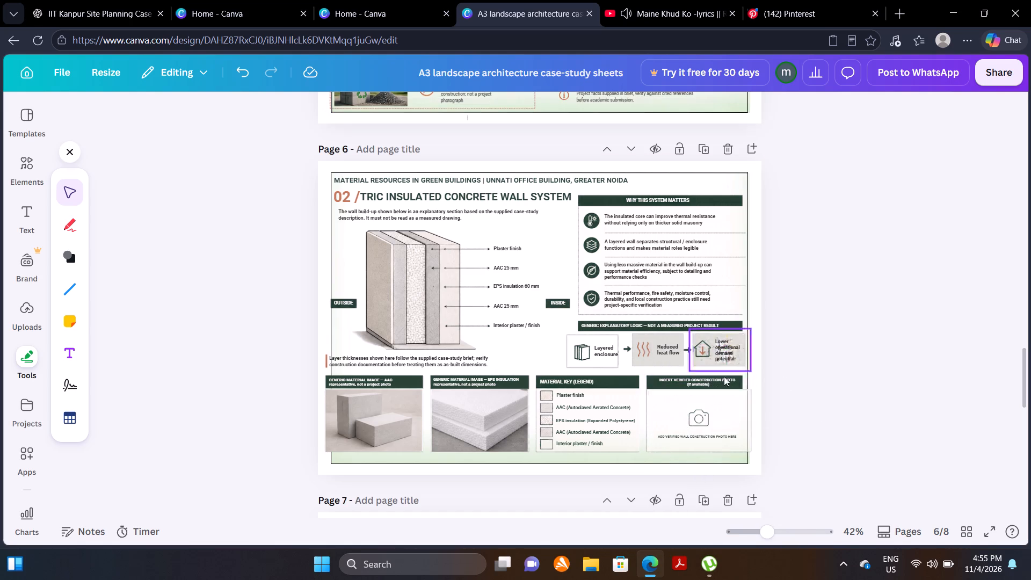
click(706, 436)
click(724, 405)
click(709, 407)
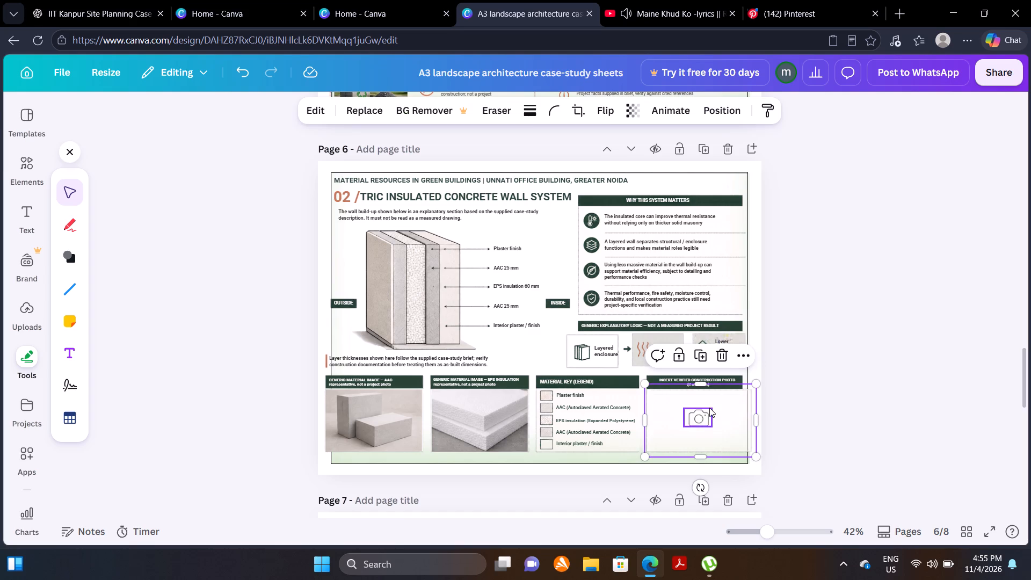
click(724, 354)
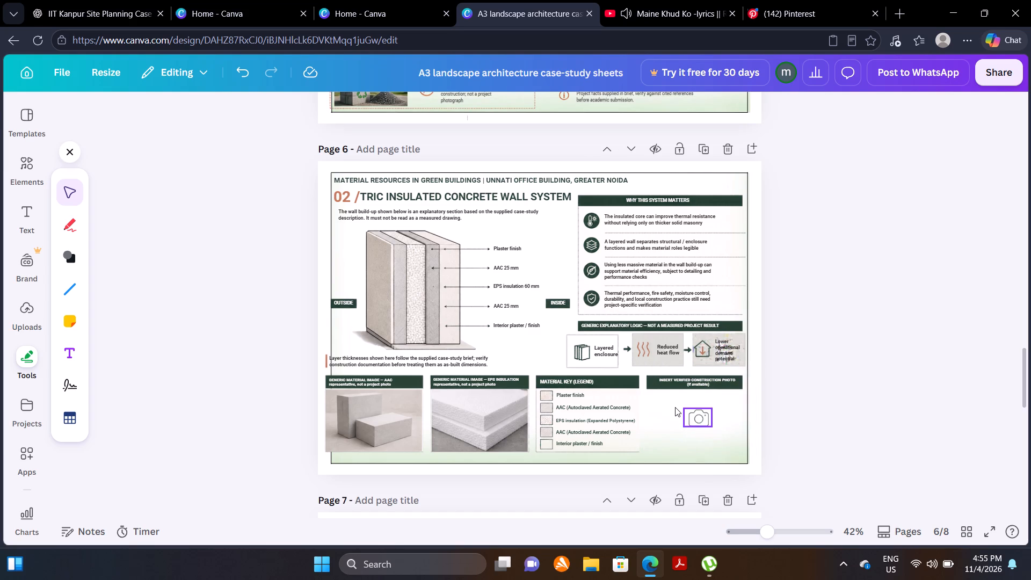
click(683, 386)
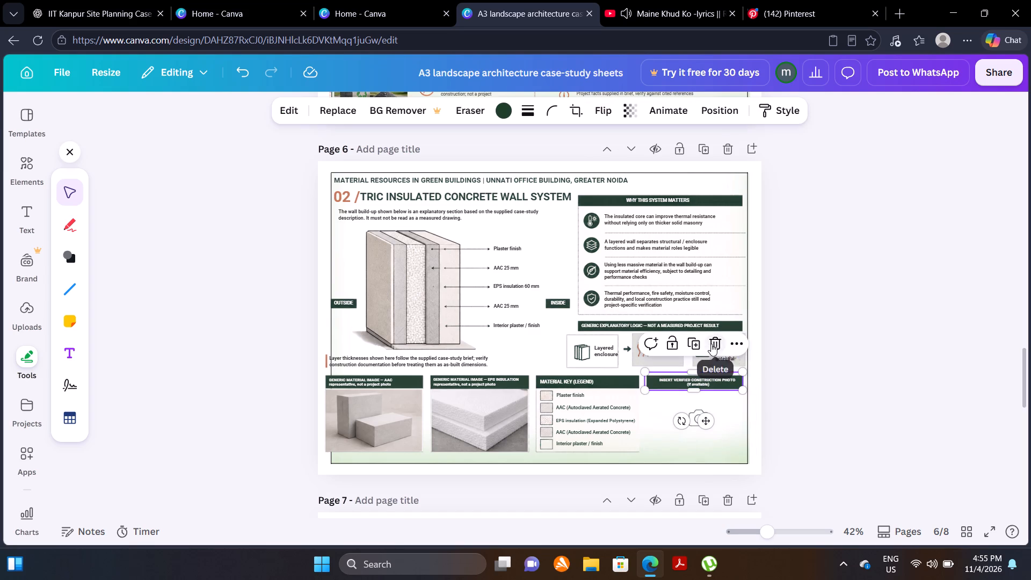
click(711, 343)
click(698, 421)
click(718, 380)
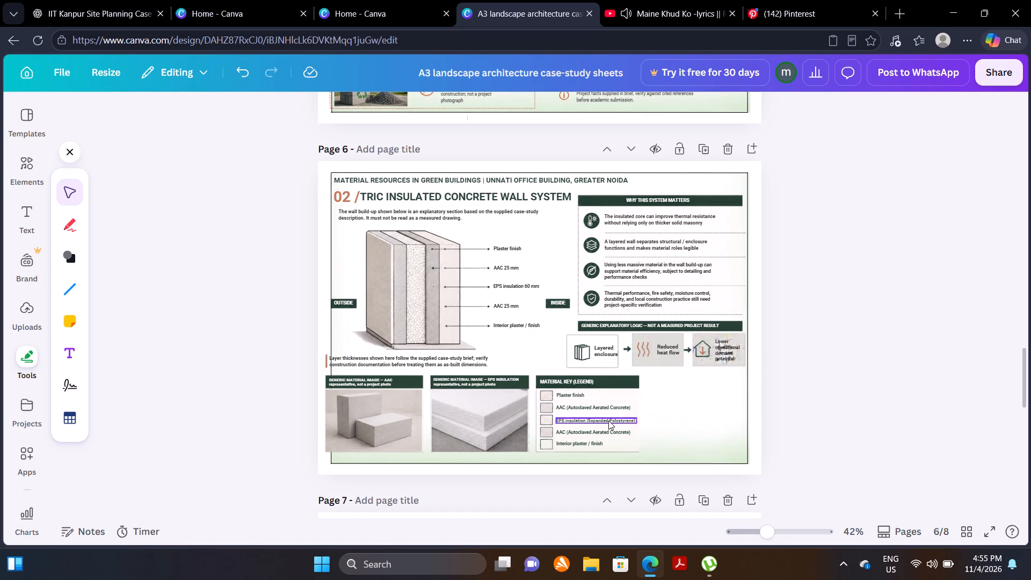
Move the "OUTSIDE" label and its green tag slightly right, clear of the frame's left border.
click(344, 303)
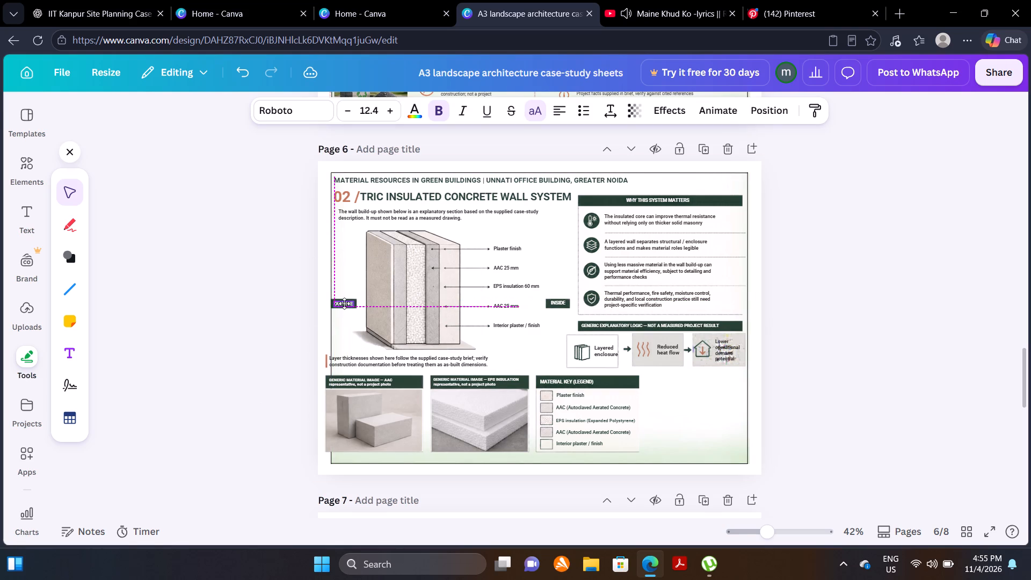
click(354, 289)
click(309, 238)
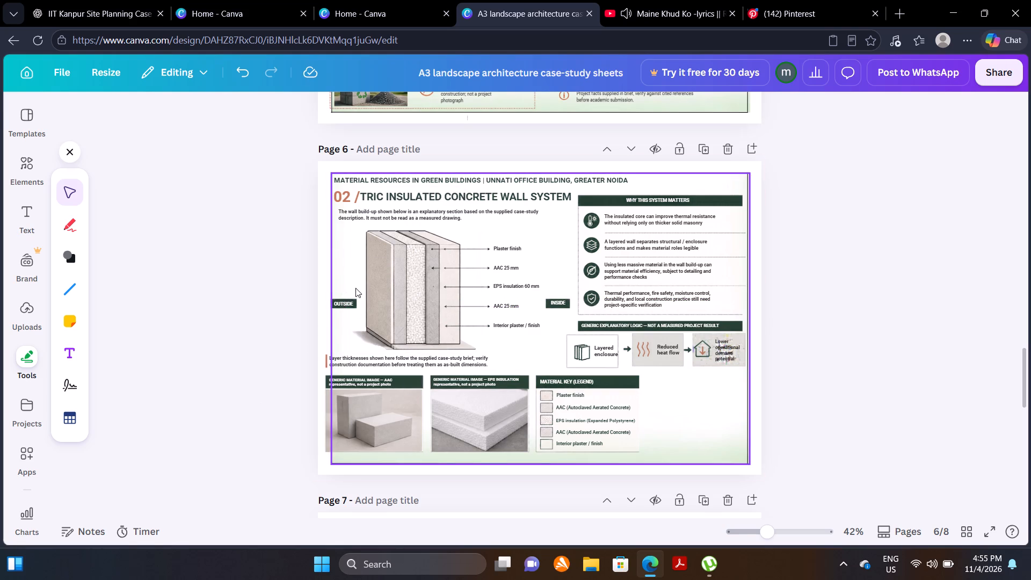
click(355, 300)
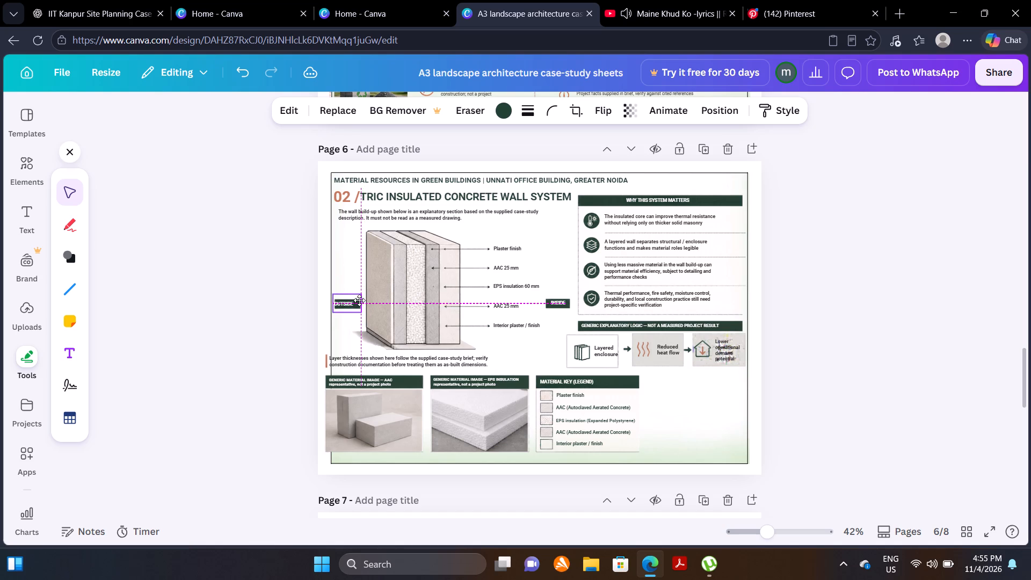
click(273, 280)
Move the layer-thickness note and its orange accent bar right so both sit inside the frame's left border.
drag(361, 357, 376, 359)
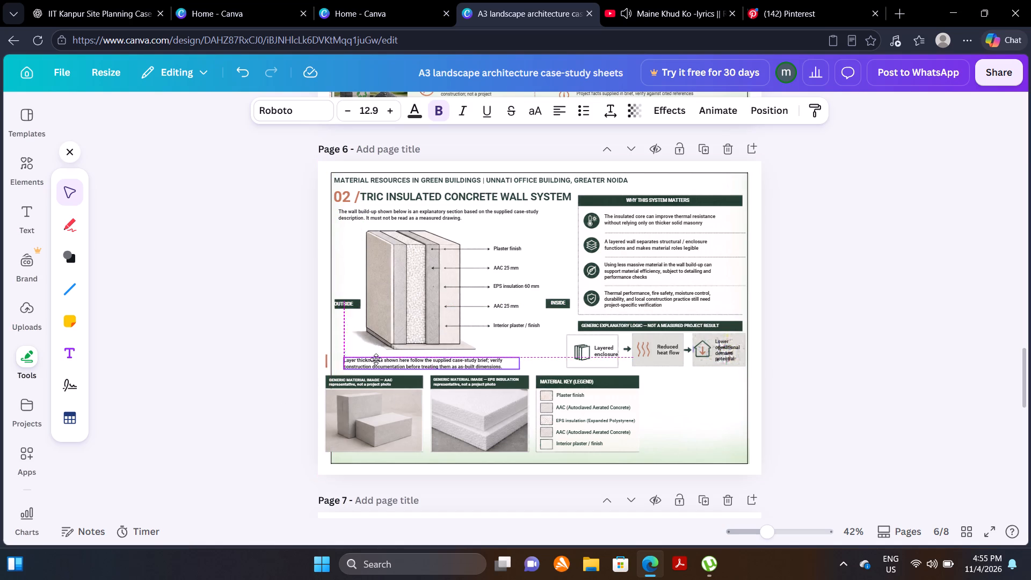
drag(376, 359, 377, 359)
drag(324, 361, 338, 363)
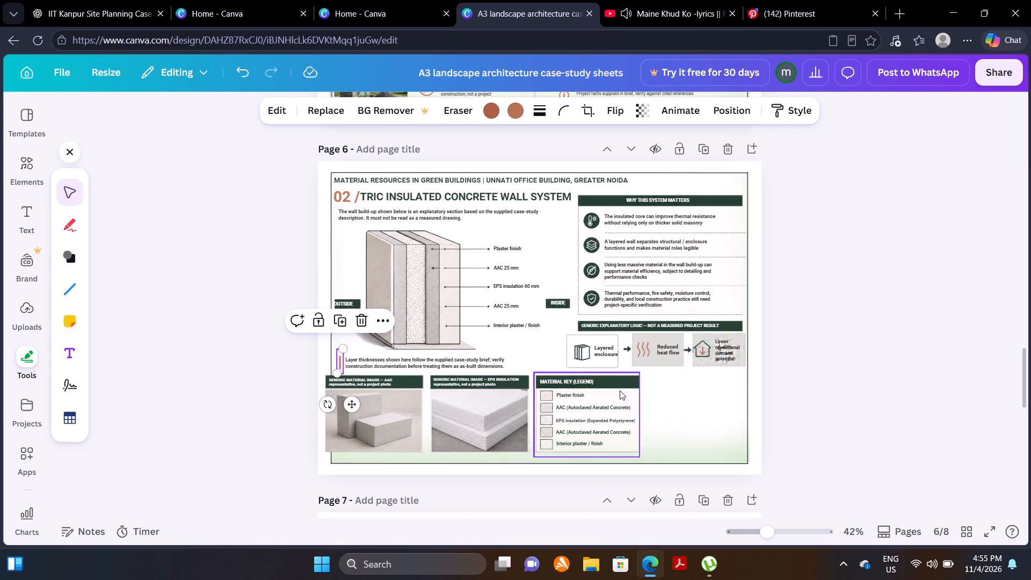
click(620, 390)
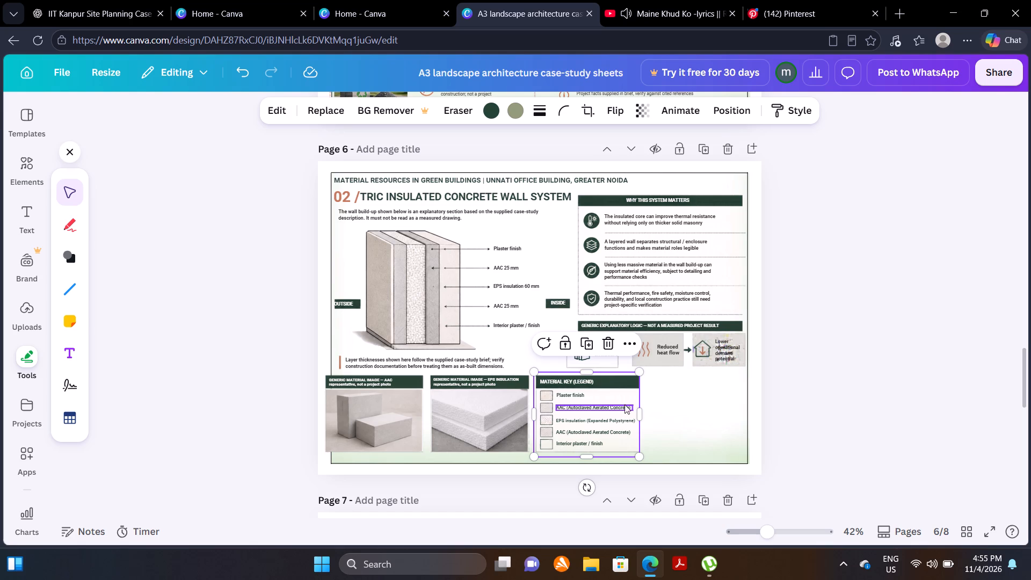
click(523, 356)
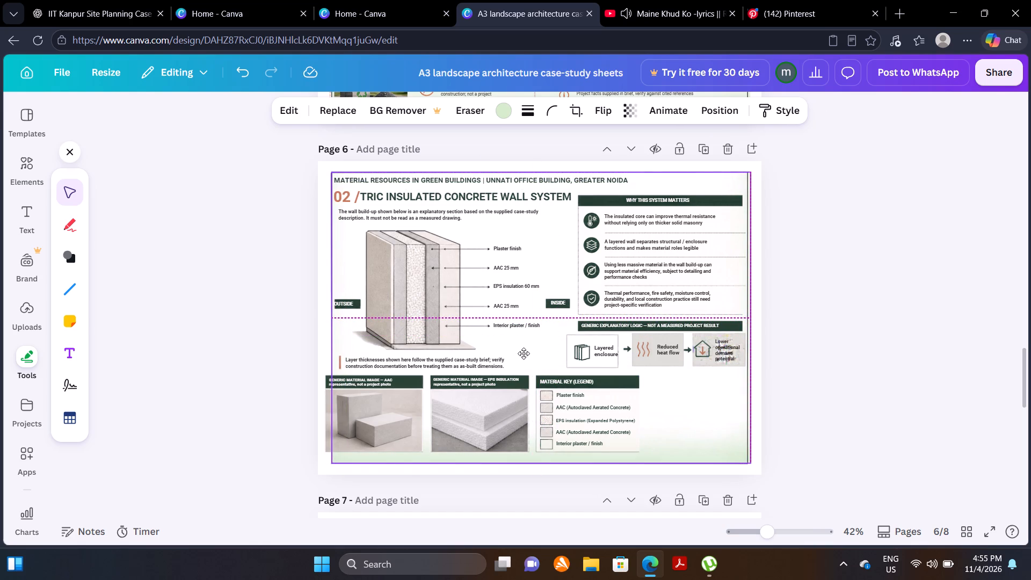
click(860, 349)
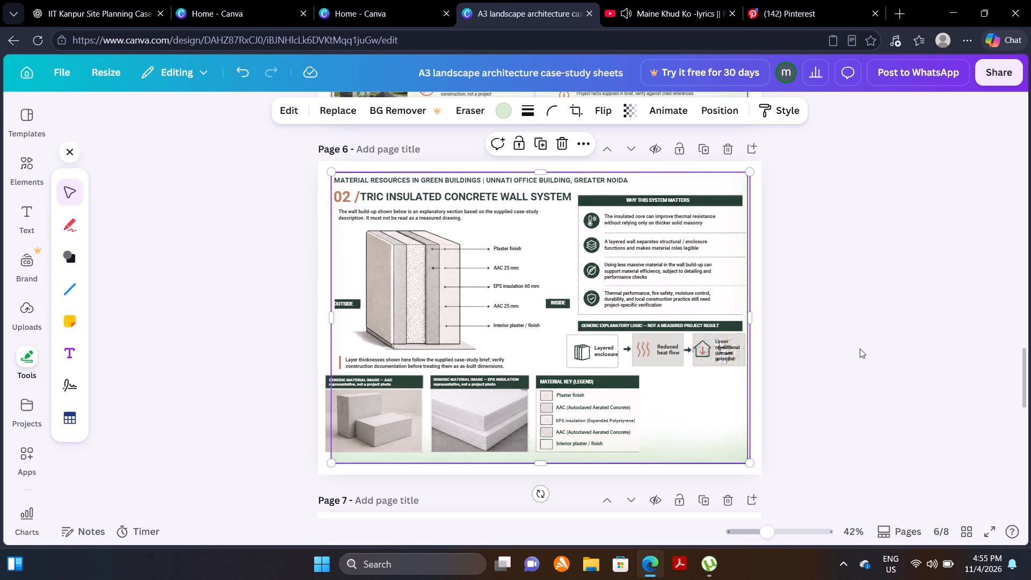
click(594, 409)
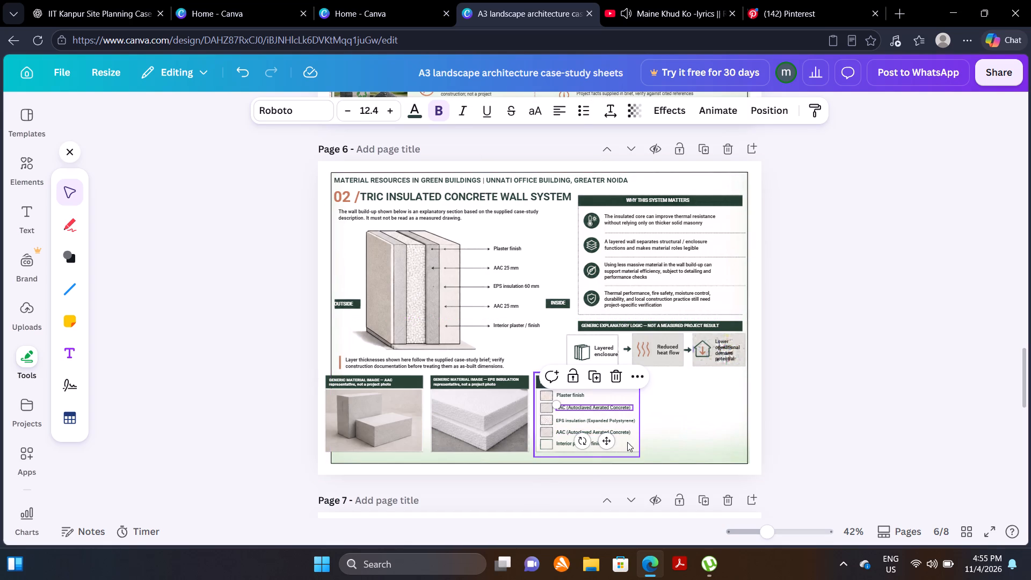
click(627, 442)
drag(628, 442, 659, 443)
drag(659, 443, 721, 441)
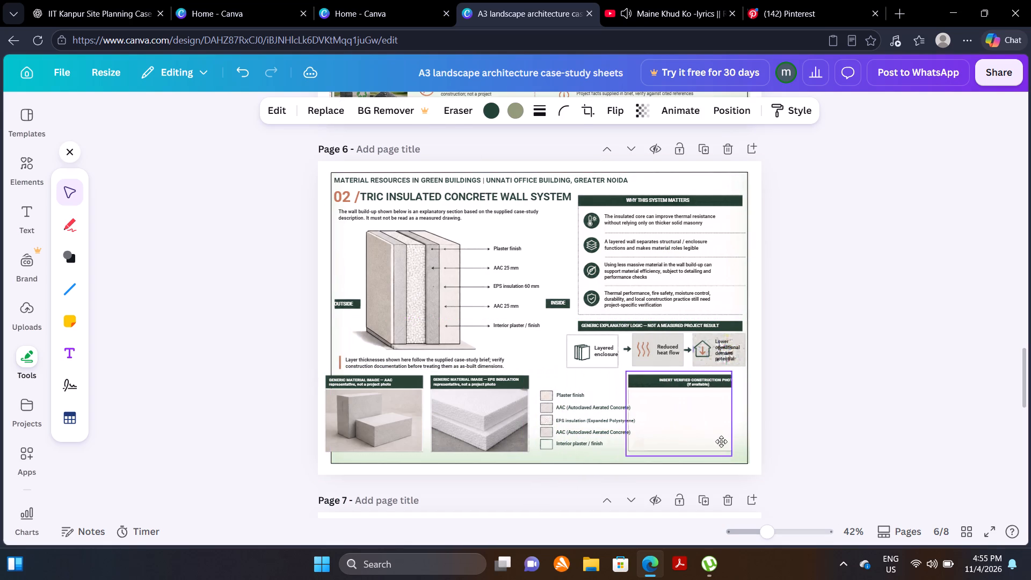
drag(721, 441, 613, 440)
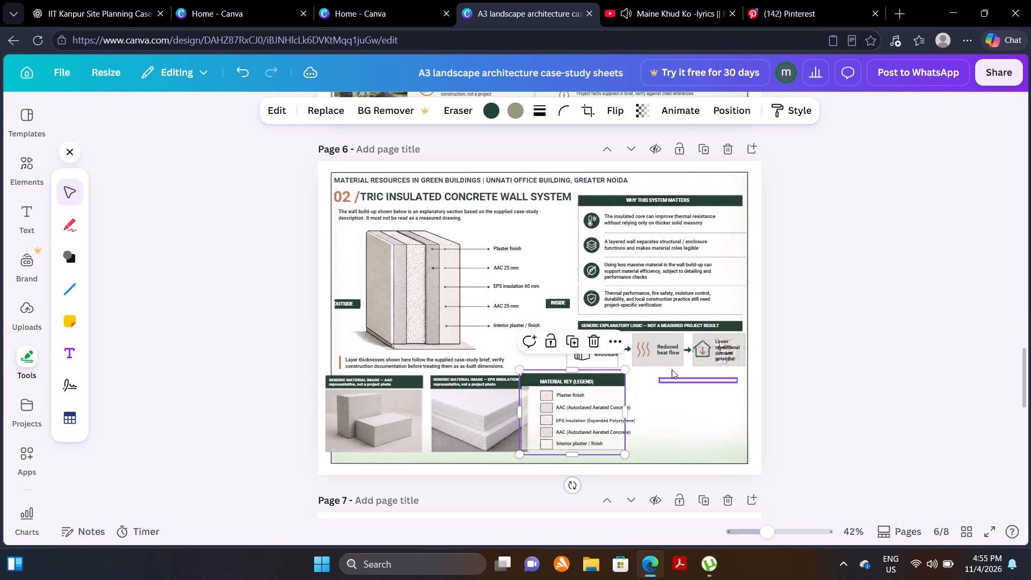
Move the "MATERIAL KEY (LEGEND)" backing panel with its green heading bar right, into the space vacated by the photo placeholder.
click(672, 369)
click(681, 393)
click(616, 444)
drag(609, 441, 695, 443)
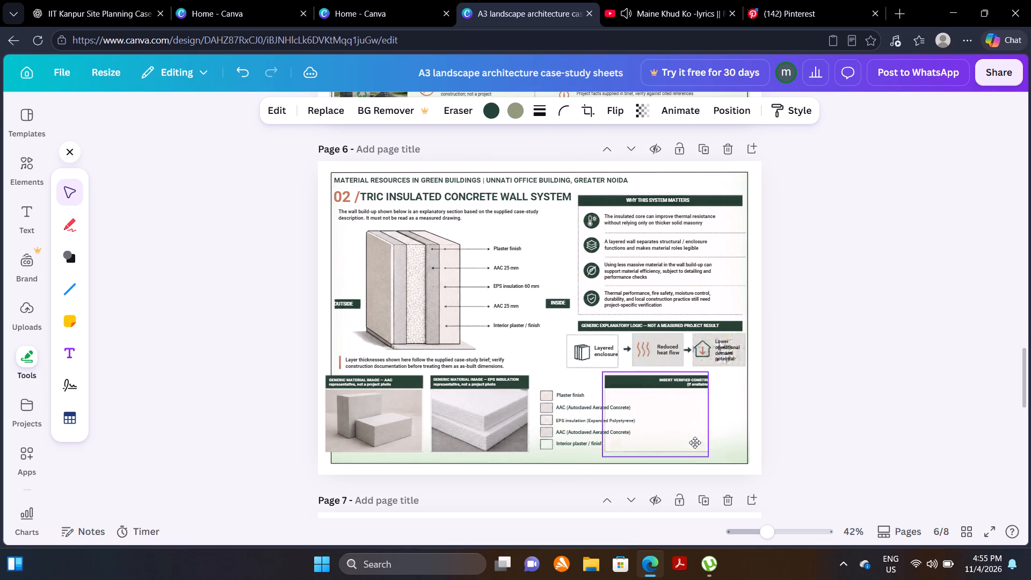
drag(695, 443, 703, 444)
Delete the leftover "INSERT VERIFIED CONSTRUCTION PHOTO" text line over the moved legend panel.
click(677, 382)
key(Delete)
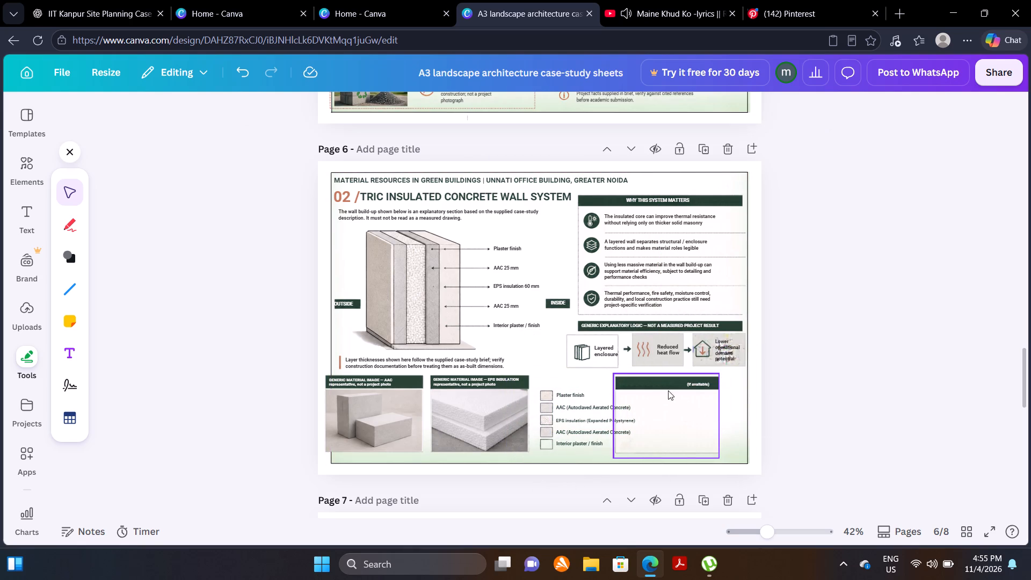
Delete the leftover "(if available)" text on the legend panel's green heading bar.
click(691, 386)
key(Delete)
Place the empty legend panel just right of the old swatches and move the "MATERIAL KEY (LEGEND)" title onto its green heading bar.
drag(666, 430, 578, 422)
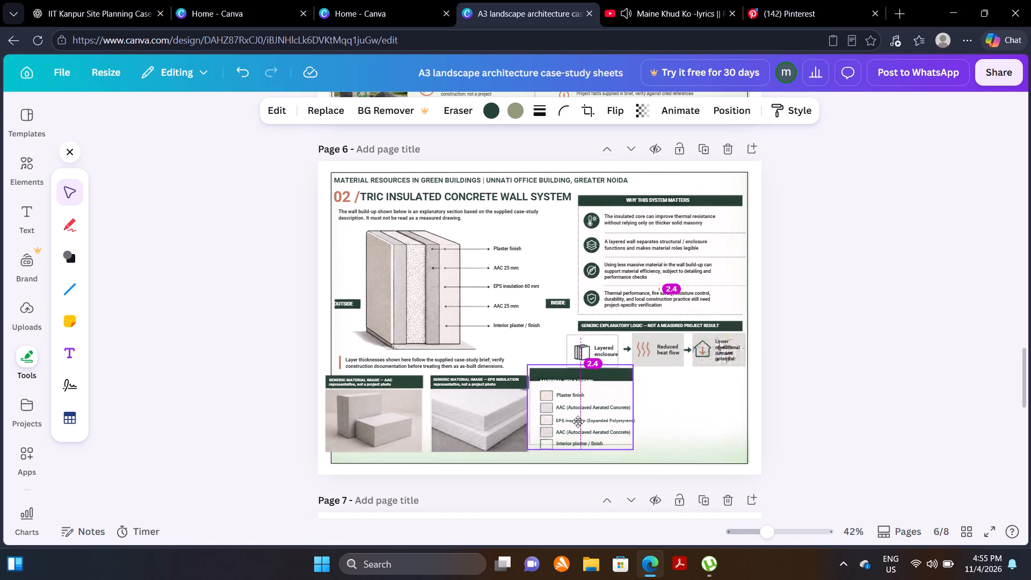
drag(578, 422, 642, 429)
drag(567, 382, 626, 385)
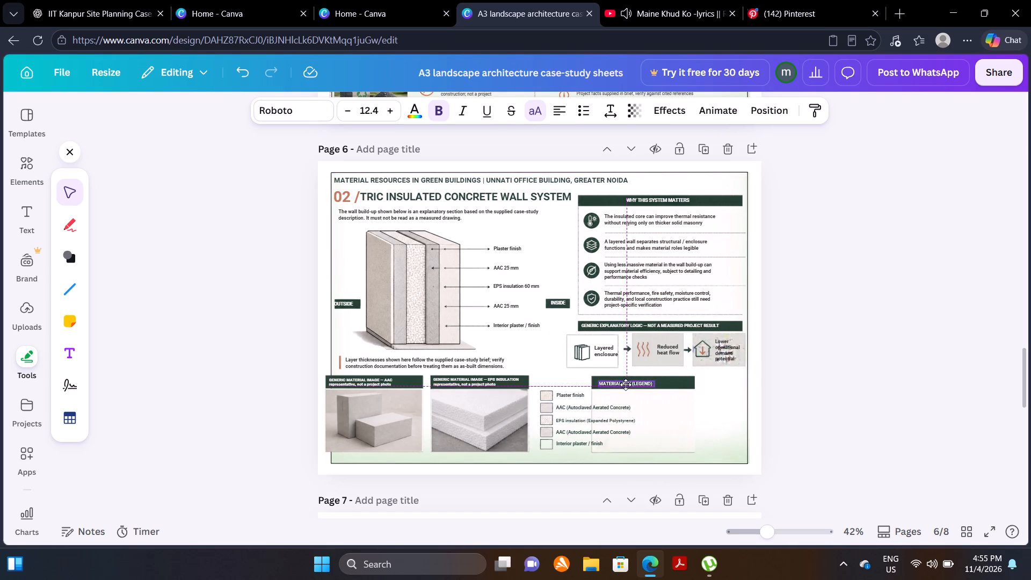
drag(626, 385, 625, 384)
Move the five material labels, from "Plaster finish" to "Interior plaster / finish", into the legend panel in their original order.
drag(564, 395, 658, 398)
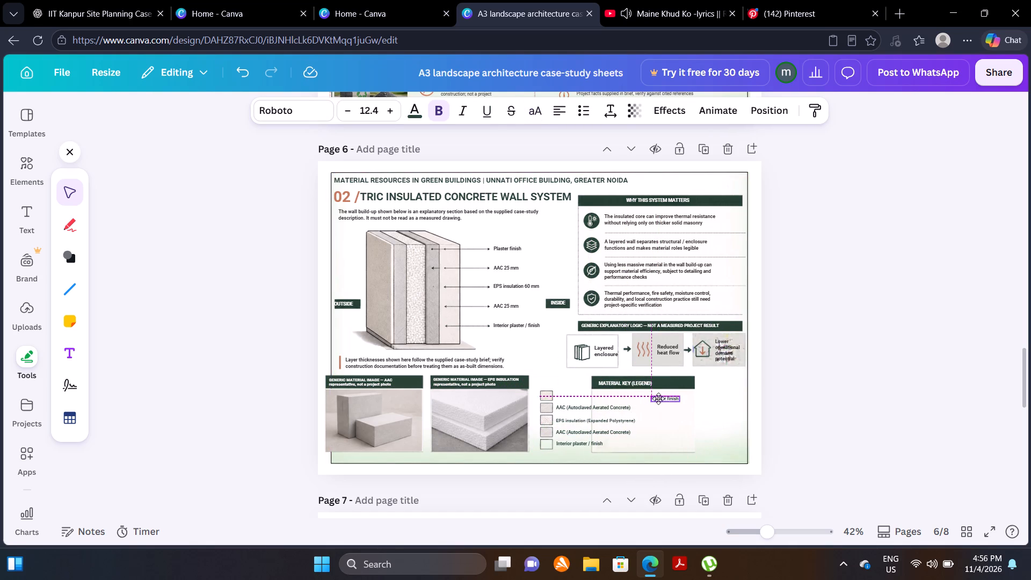
drag(658, 398, 657, 395)
drag(586, 408, 655, 408)
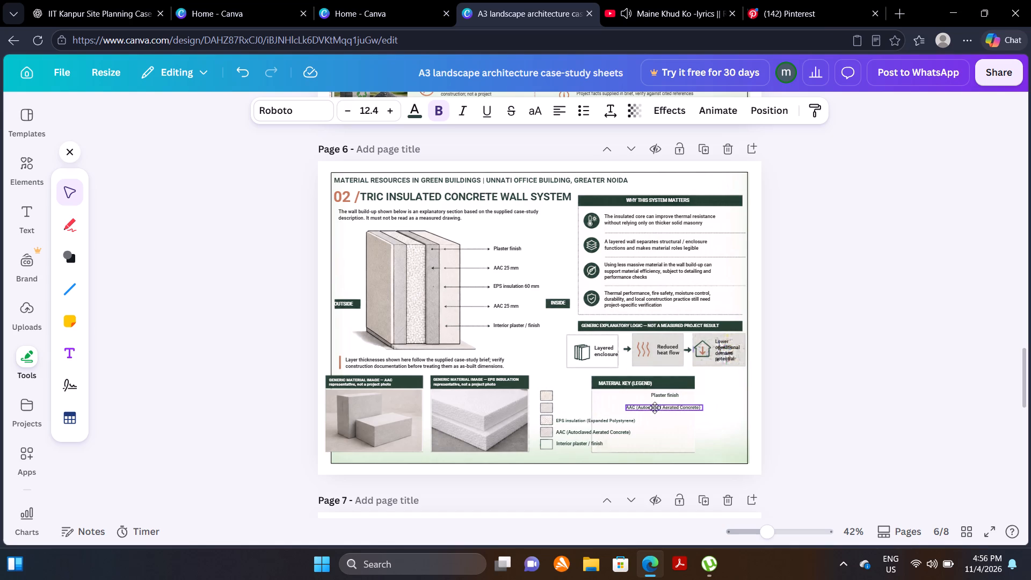
drag(655, 408, 651, 405)
drag(615, 419, 674, 412)
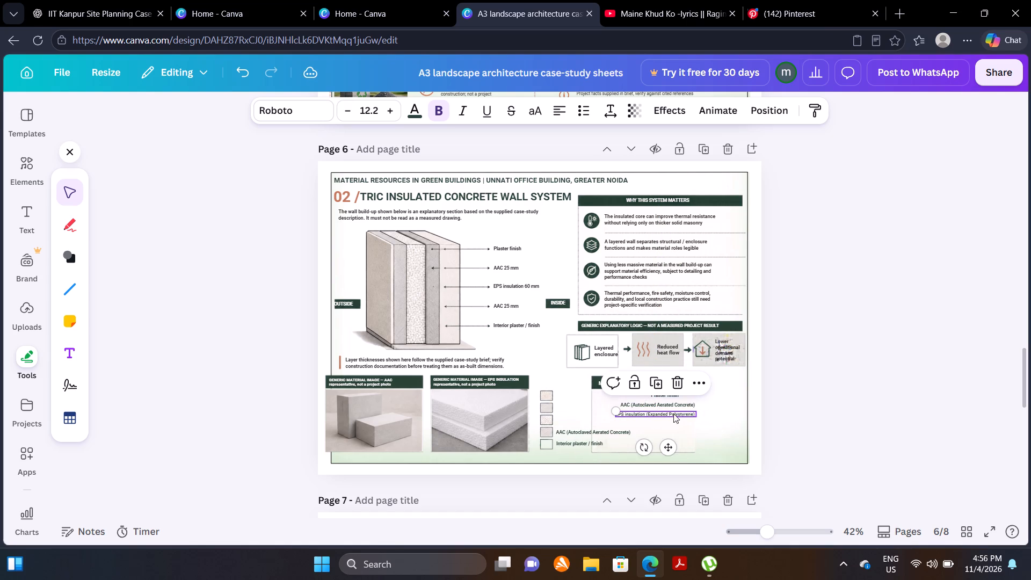
drag(602, 431, 661, 422)
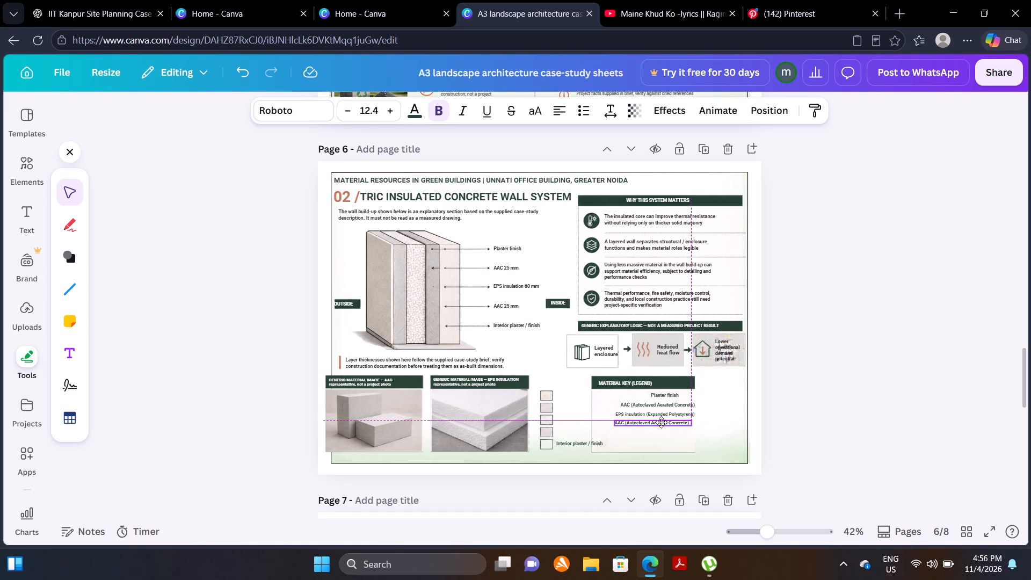
drag(661, 422, 663, 423)
drag(581, 441, 662, 434)
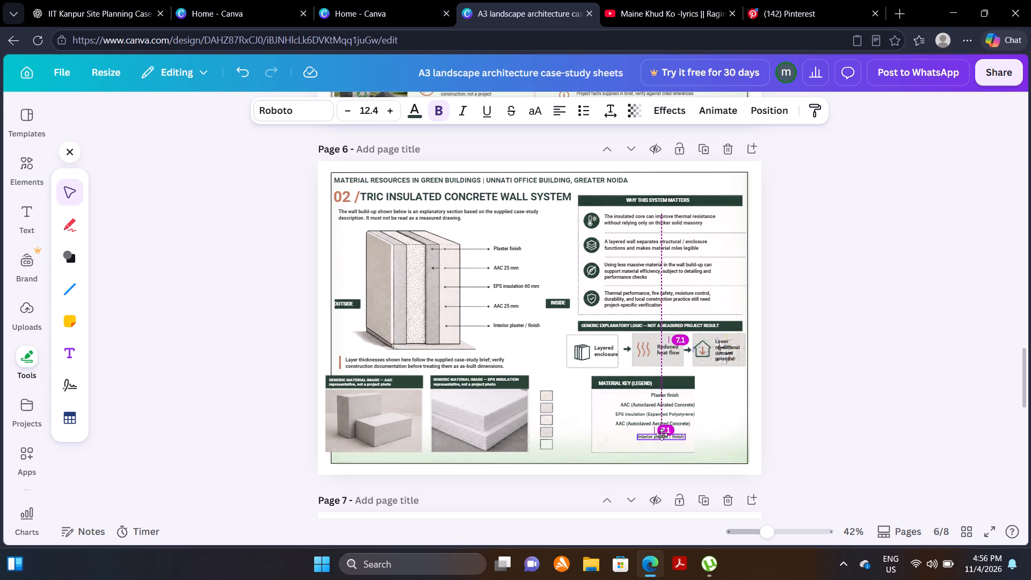
drag(662, 434, 667, 432)
Move the five material swatches into the legend panel, stacked along its left side in their original order.
drag(544, 396, 570, 396)
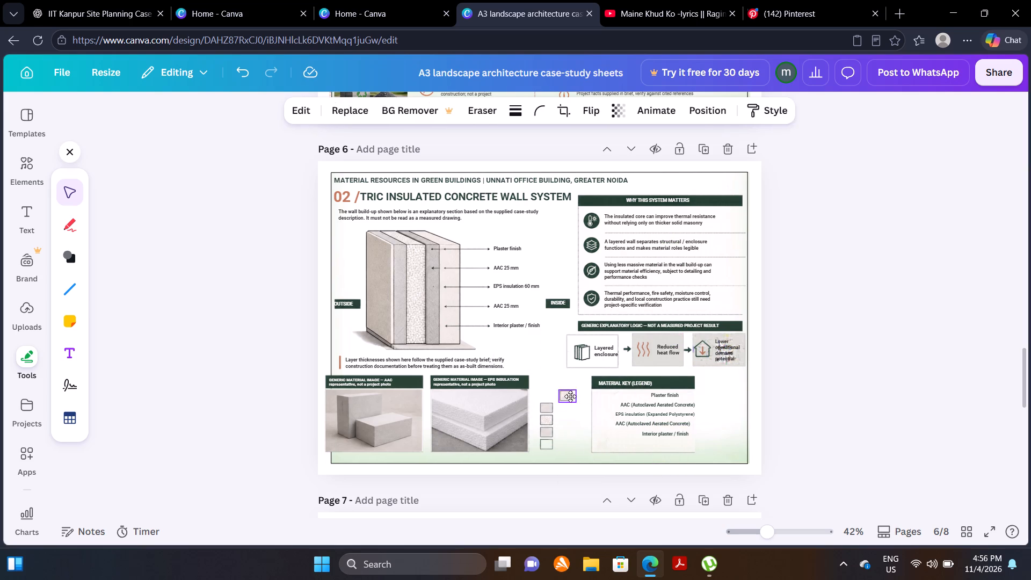
drag(570, 396, 602, 397)
drag(547, 409, 607, 409)
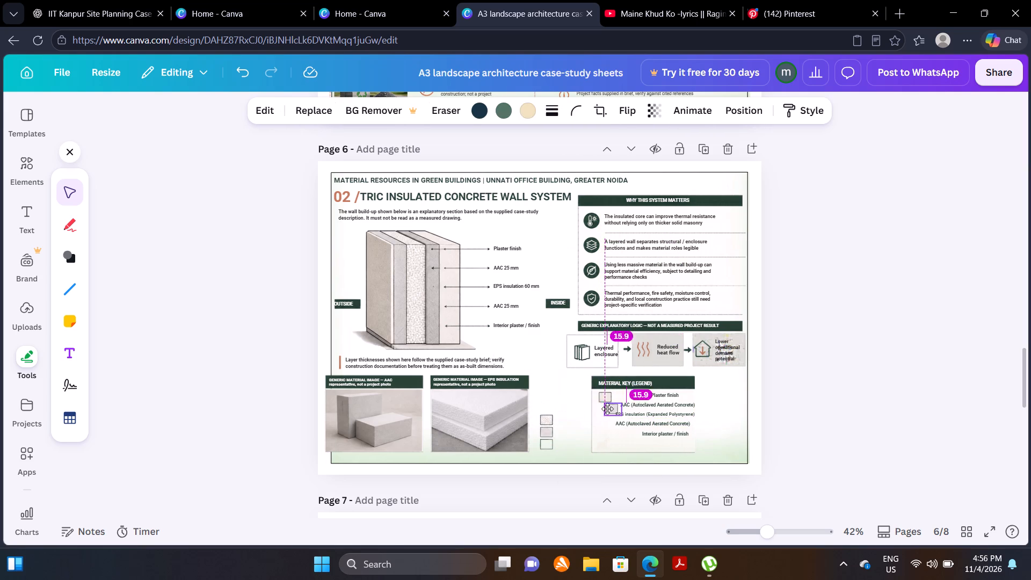
drag(607, 409, 606, 409)
drag(548, 417, 607, 418)
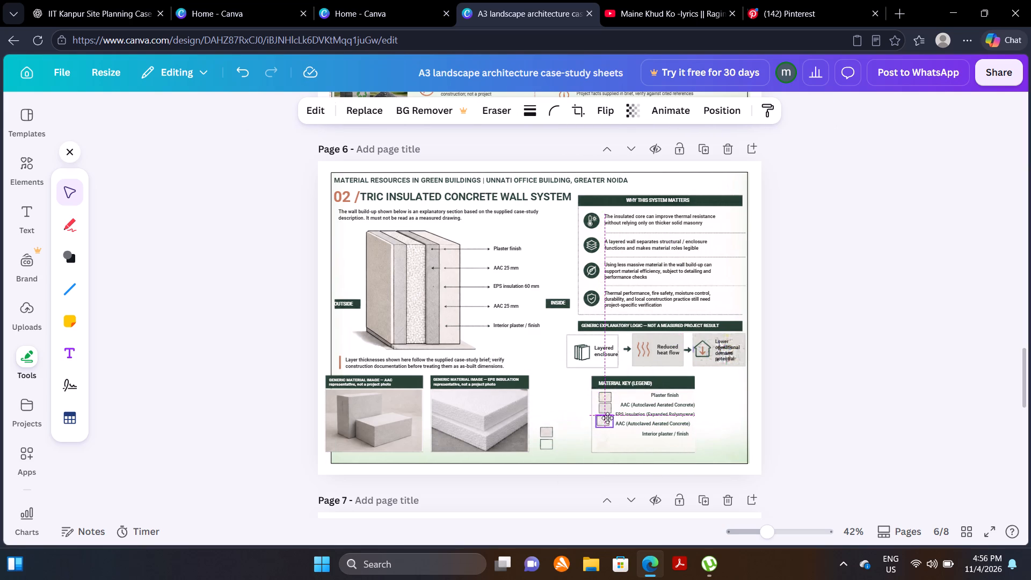
drag(607, 418, 605, 416)
drag(547, 426, 611, 426)
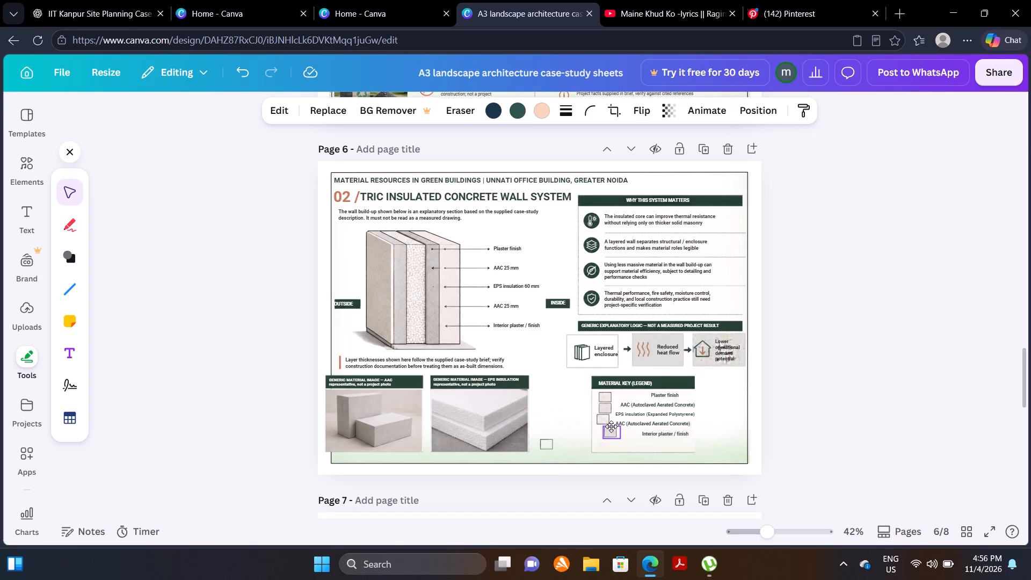
drag(611, 426, 602, 425)
drag(550, 444, 613, 444)
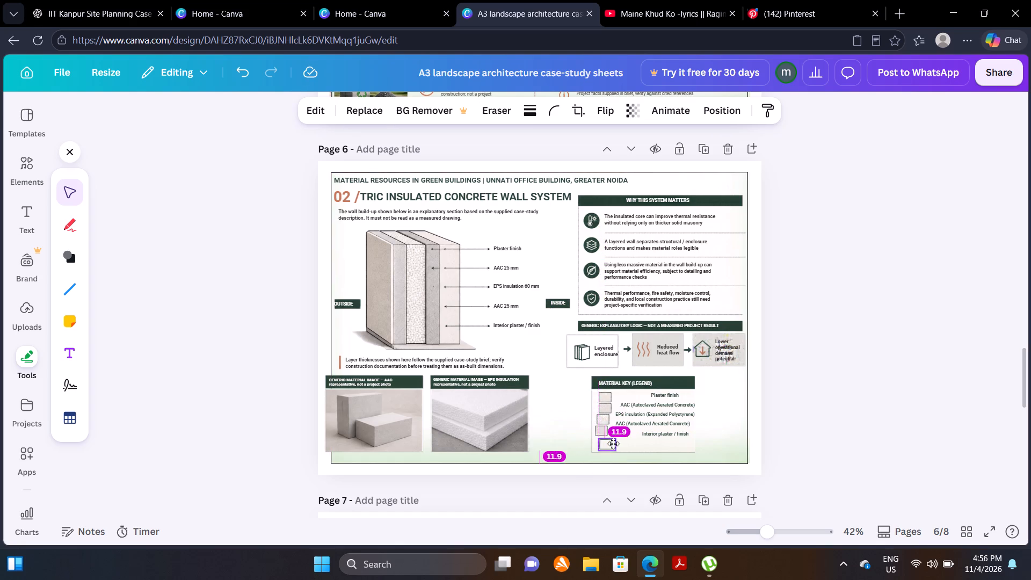
drag(613, 444, 606, 443)
Move the "Interior plaster / finish" label down and left beside the bottom swatch in the legend.
drag(654, 433, 626, 440)
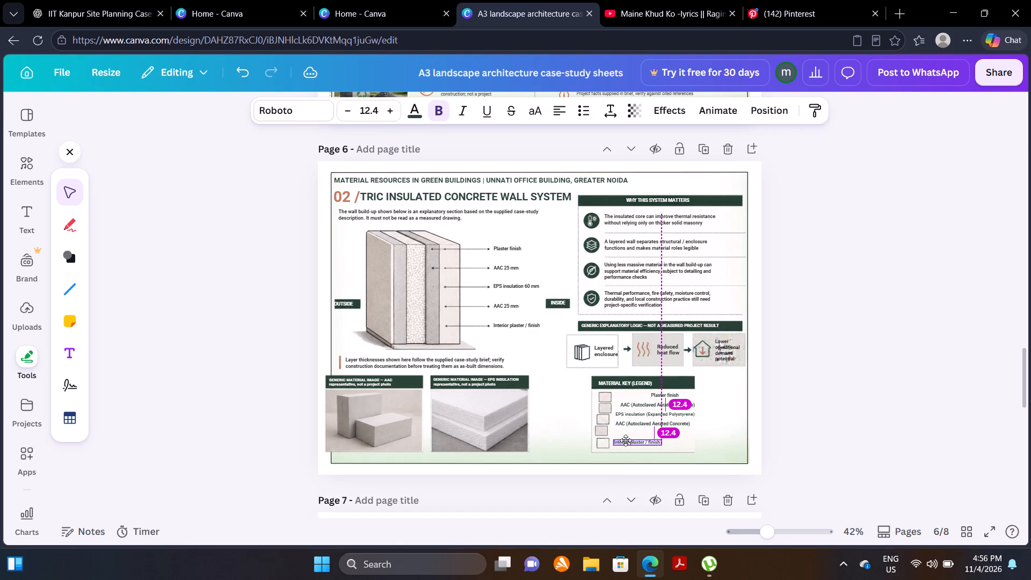
drag(626, 440, 628, 441)
Straighten the legend swatches into one evenly spaced vertical column, adjusting the first, second and fourth swatches.
click(609, 397)
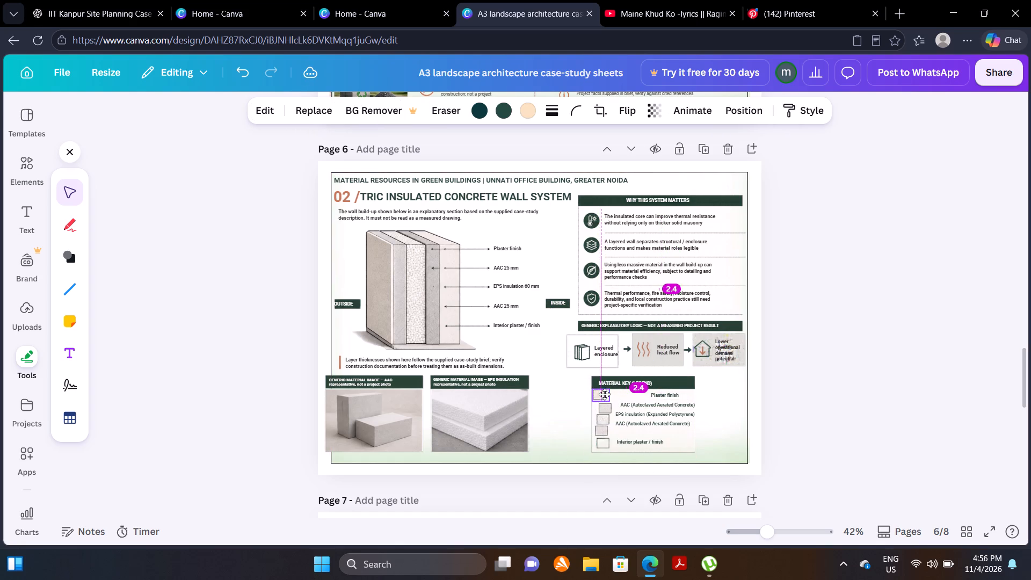
click(606, 412)
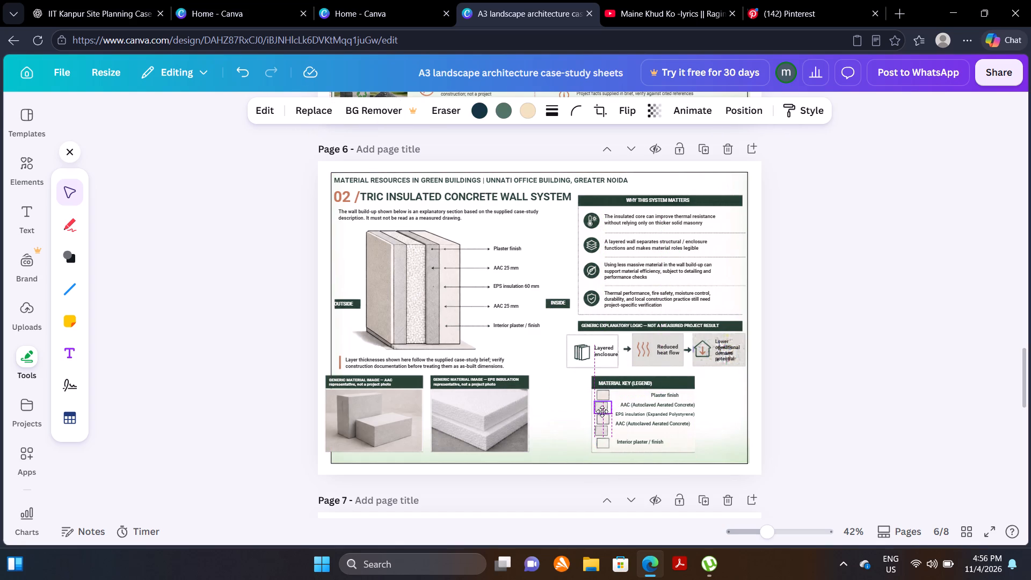
click(601, 429)
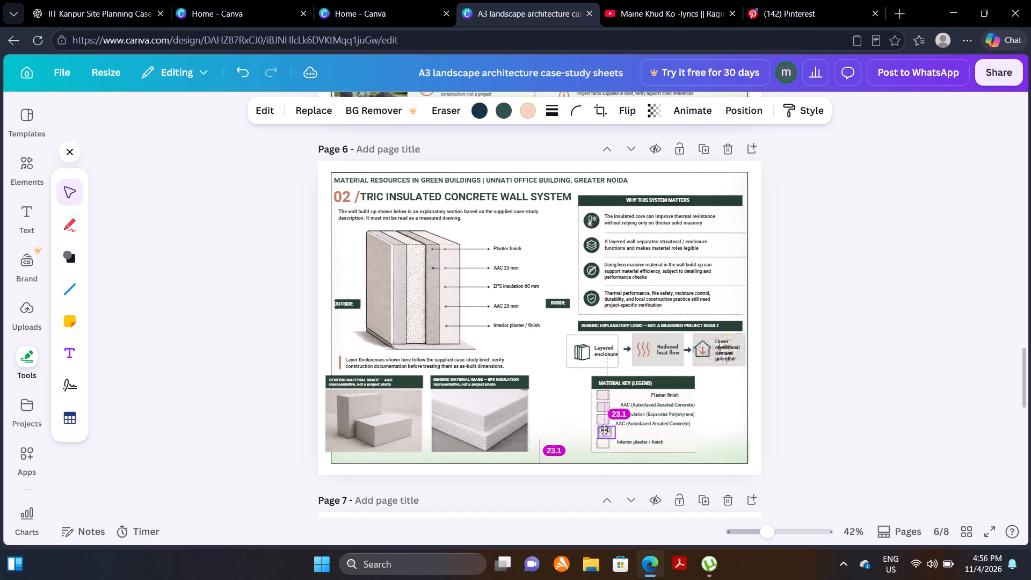
click(805, 378)
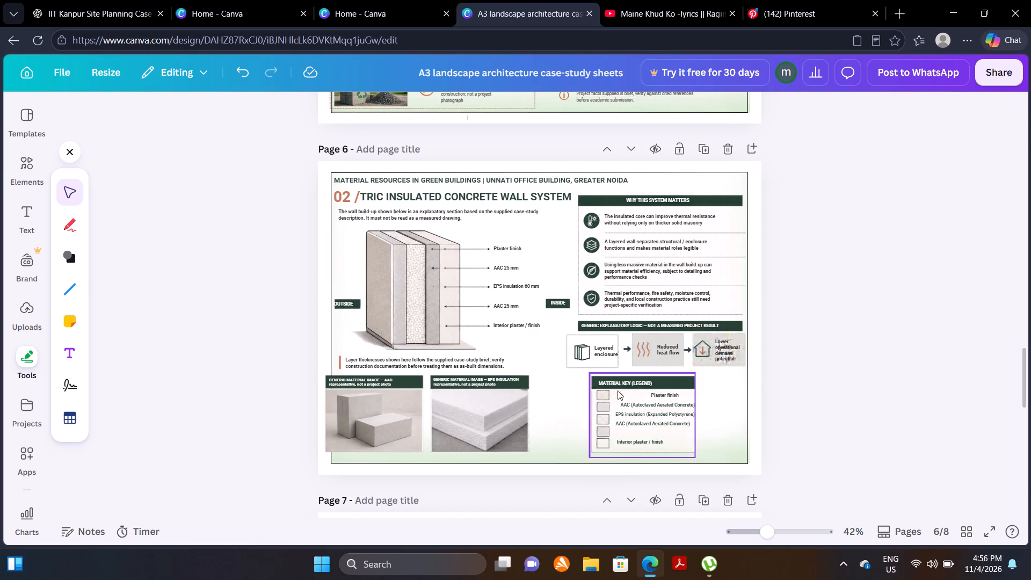
Move the "Plaster finish" and upper "AAC (Autoclaved Aerated Concrete)" labels left beside their swatches, nudging the legend panel slightly right.
drag(669, 393, 635, 392)
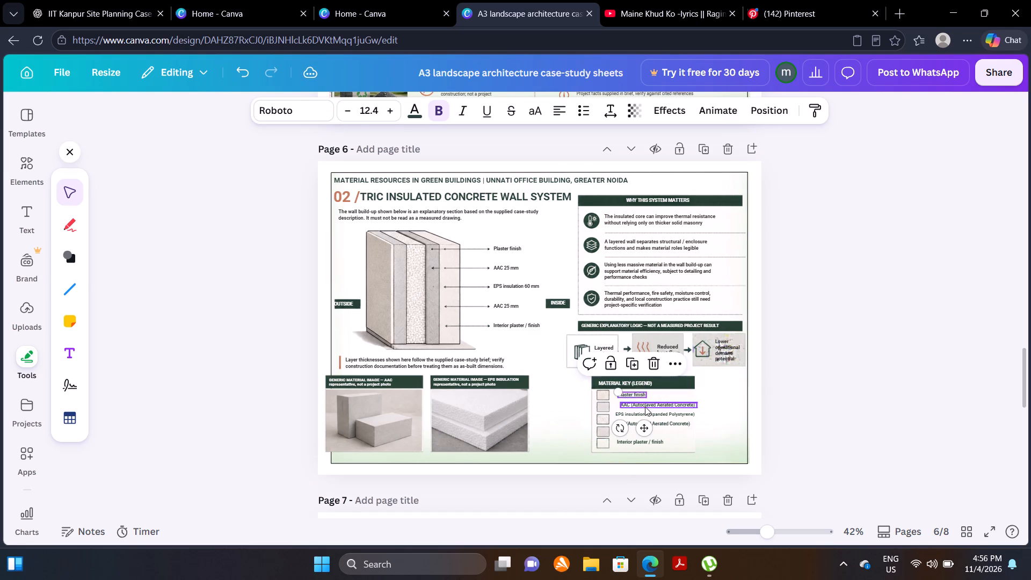
click(641, 401)
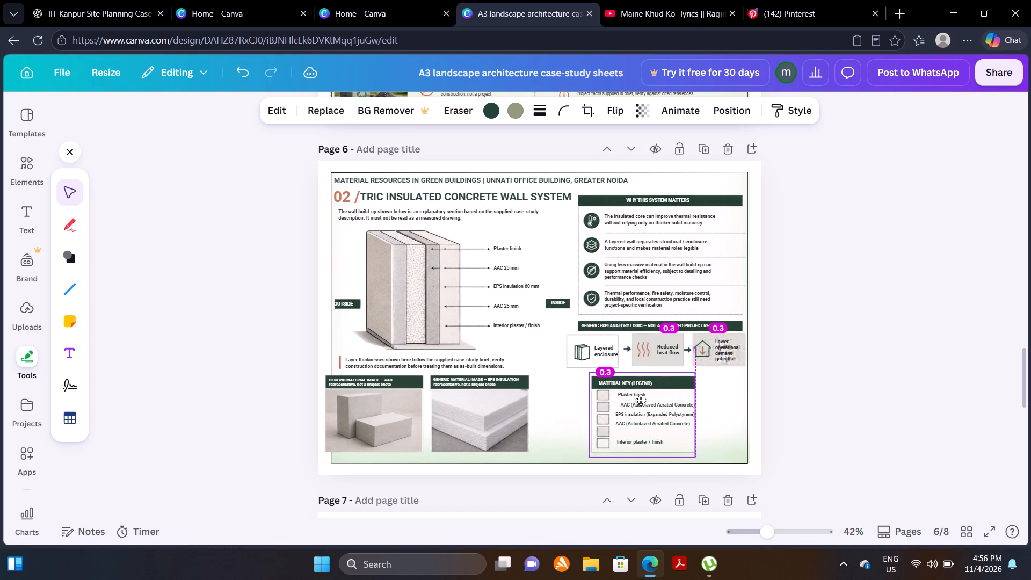
click(638, 403)
click(844, 395)
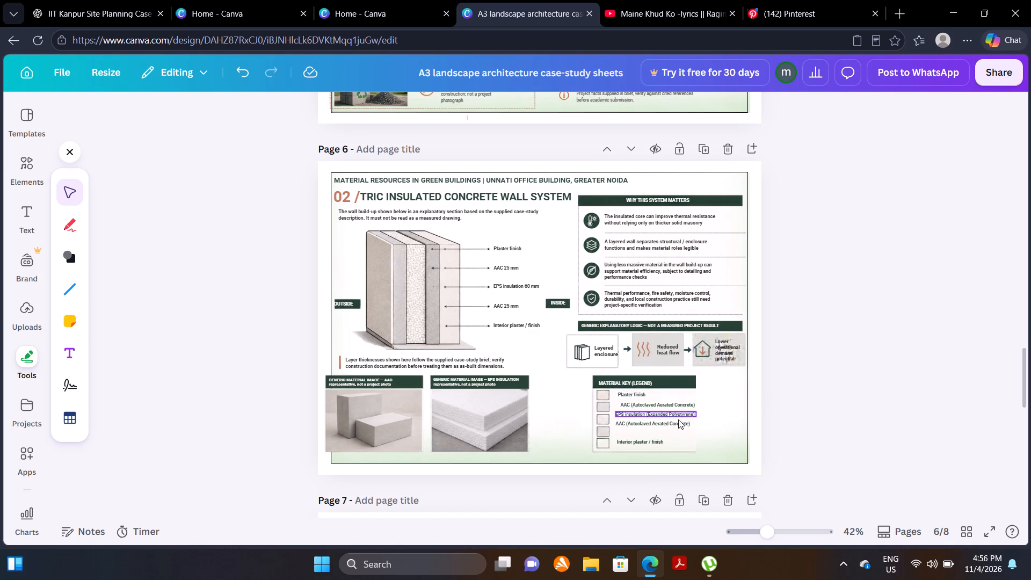
drag(661, 406, 655, 404)
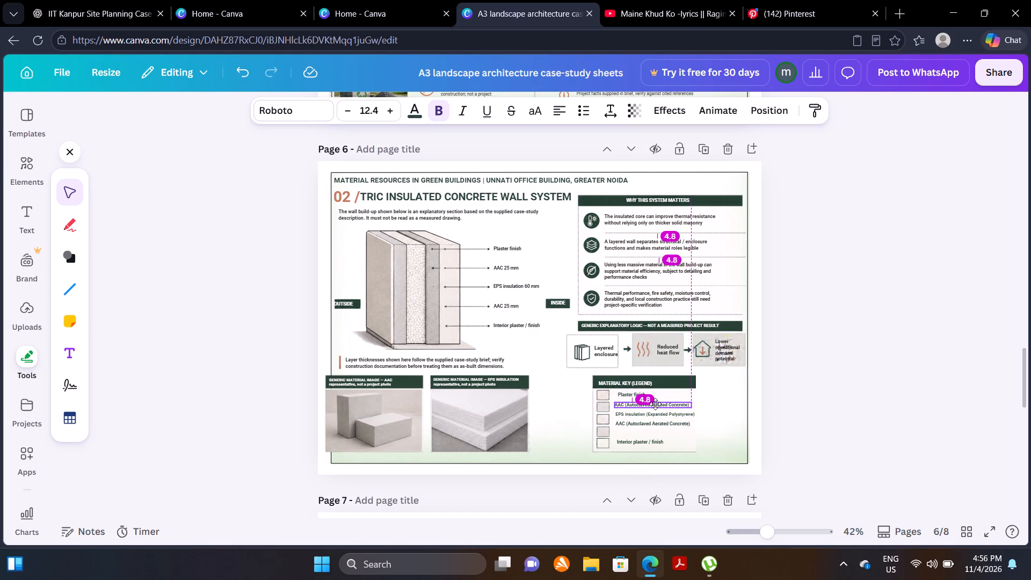
drag(655, 404, 655, 405)
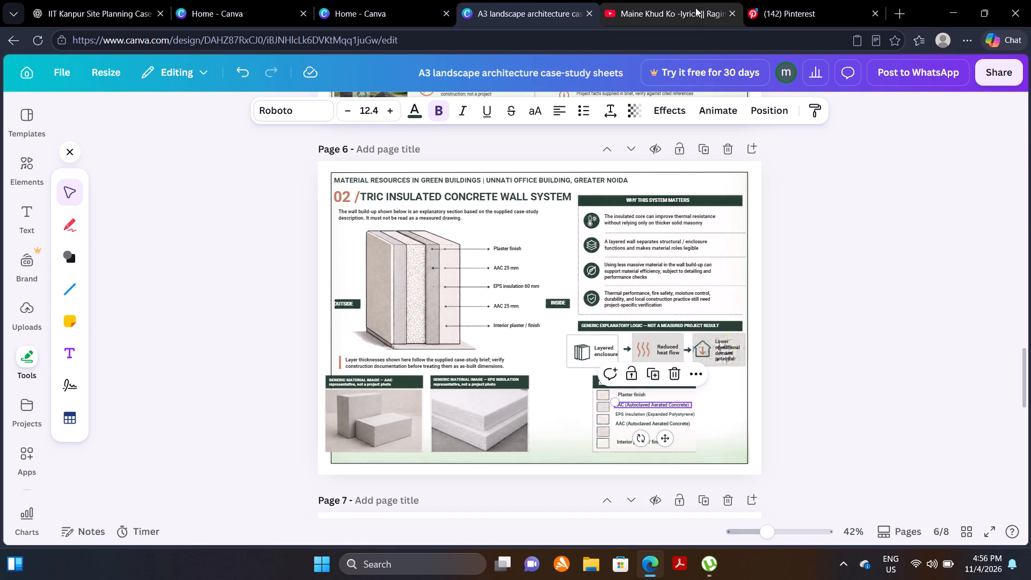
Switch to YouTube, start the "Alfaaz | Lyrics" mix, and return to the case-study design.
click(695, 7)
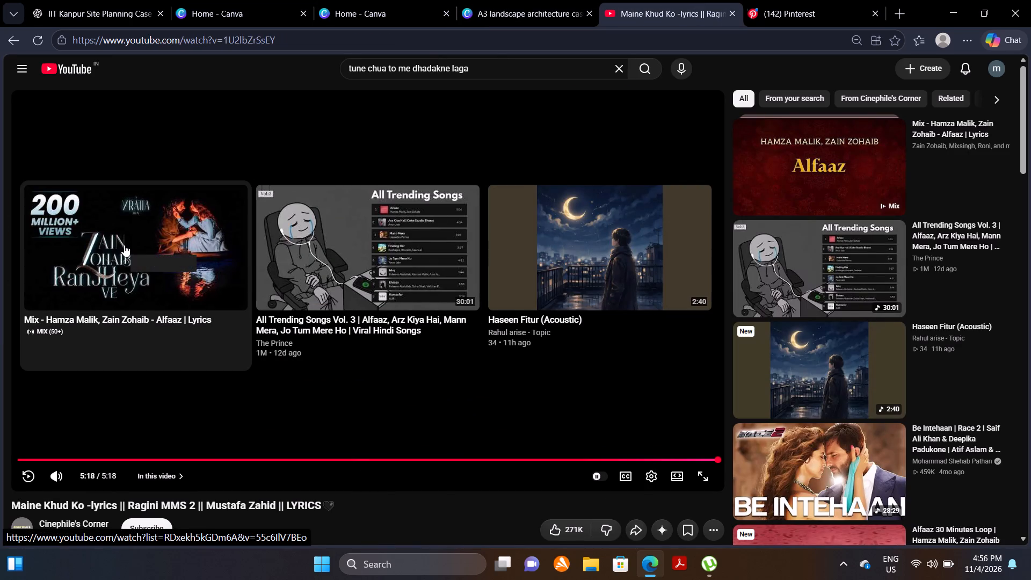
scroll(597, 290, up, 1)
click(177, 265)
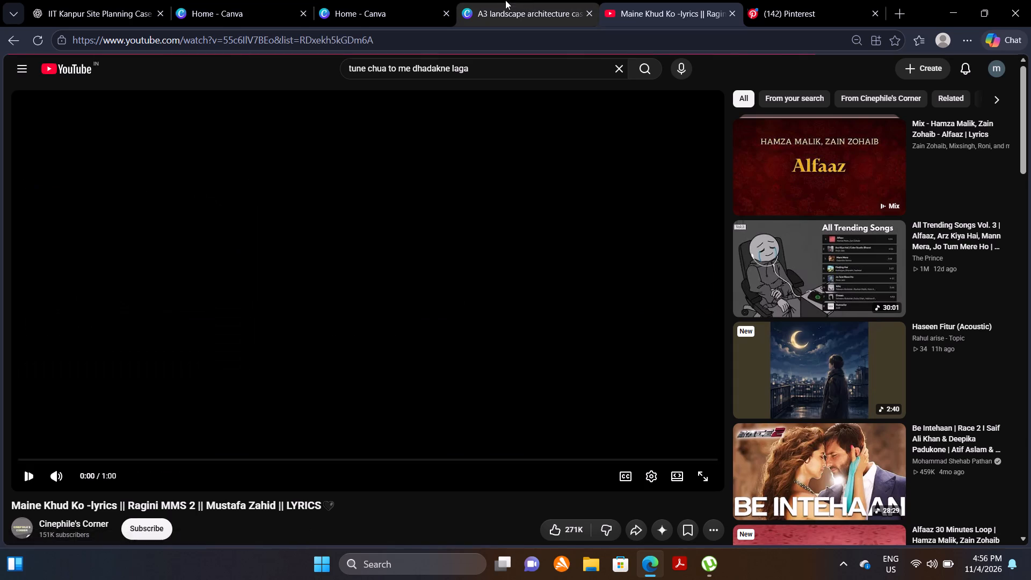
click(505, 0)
Align the two AAC labels and the "EPS insulation (Expanded Polystyrene)" label vertically with their matching legend swatches.
drag(627, 425, 626, 432)
drag(626, 412, 626, 418)
click(861, 354)
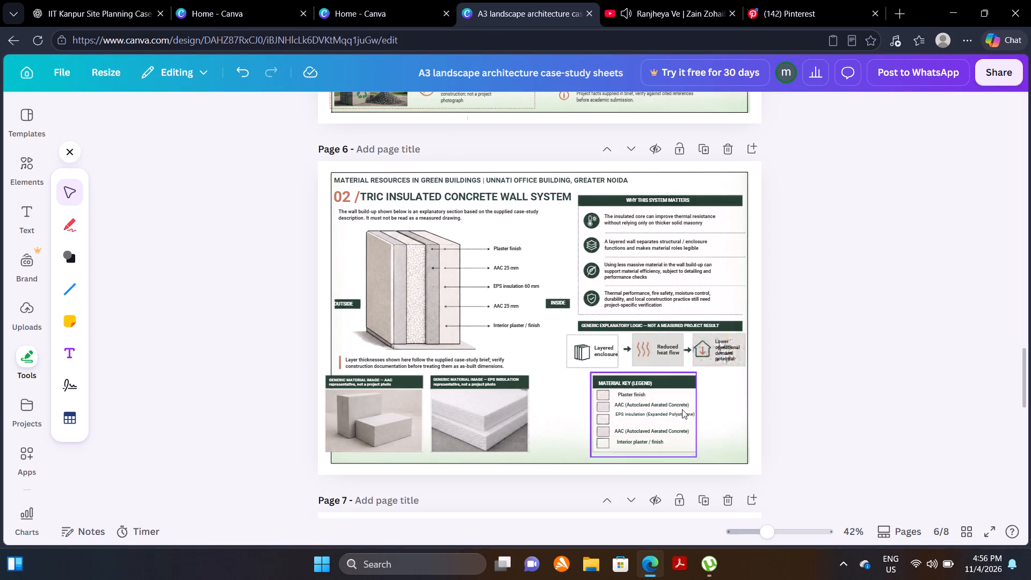
drag(674, 411, 674, 417)
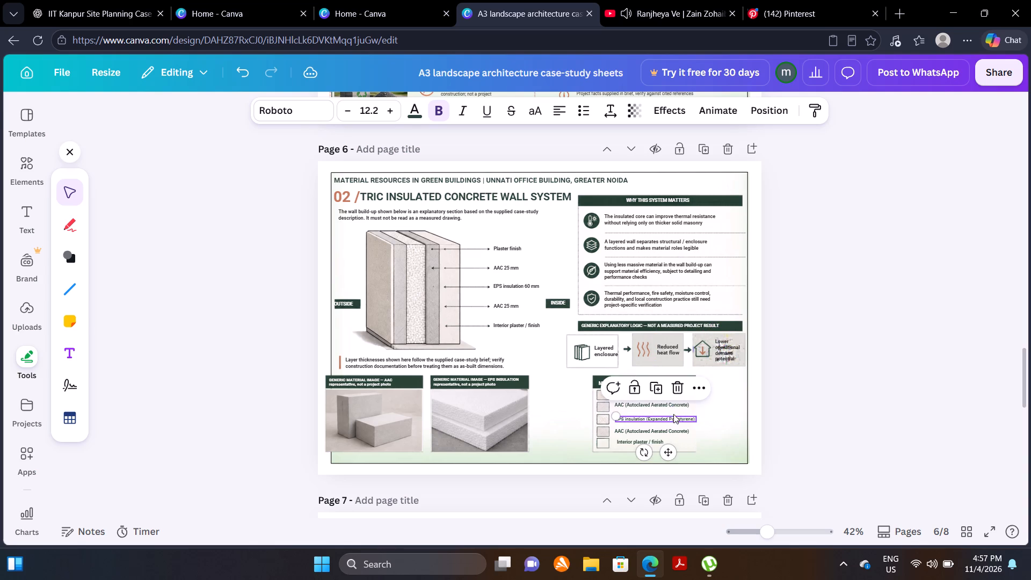
click(664, 403)
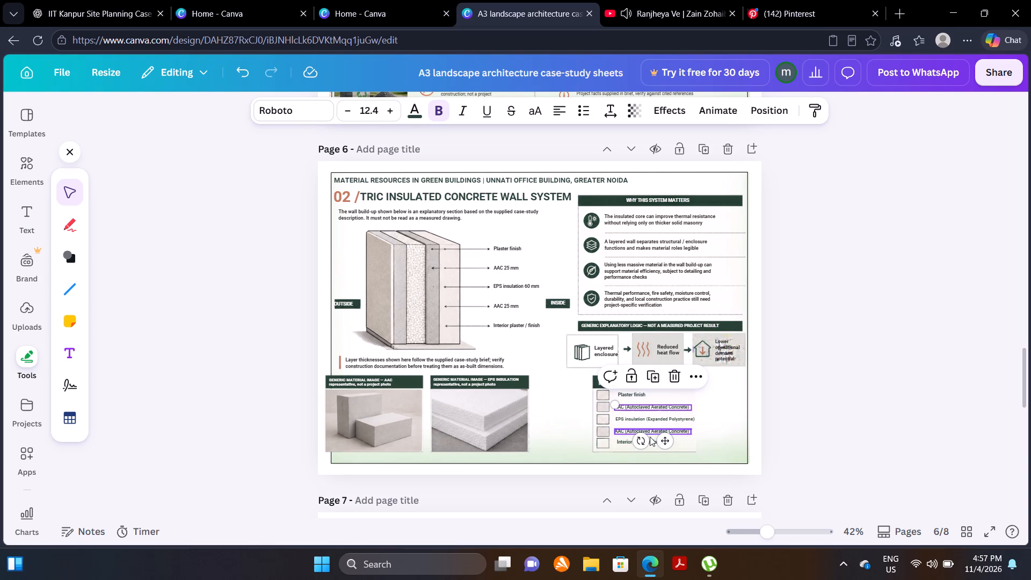
click(867, 269)
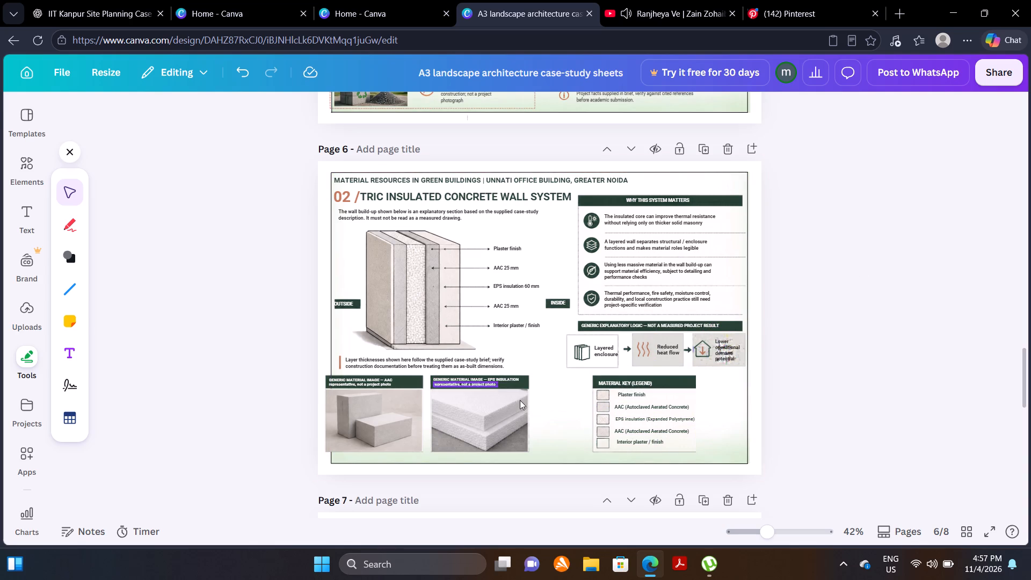
Move the EPS insulation image and its green heading bar right, closer to the legend panel, with the bar above the image.
key(Escape)
drag(518, 419, 533, 419)
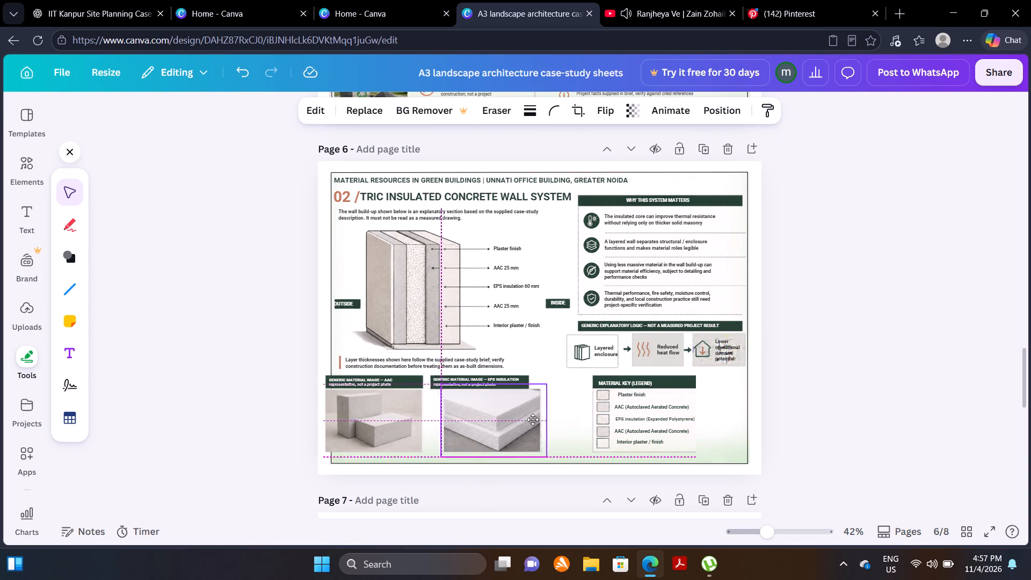
drag(533, 419, 561, 421)
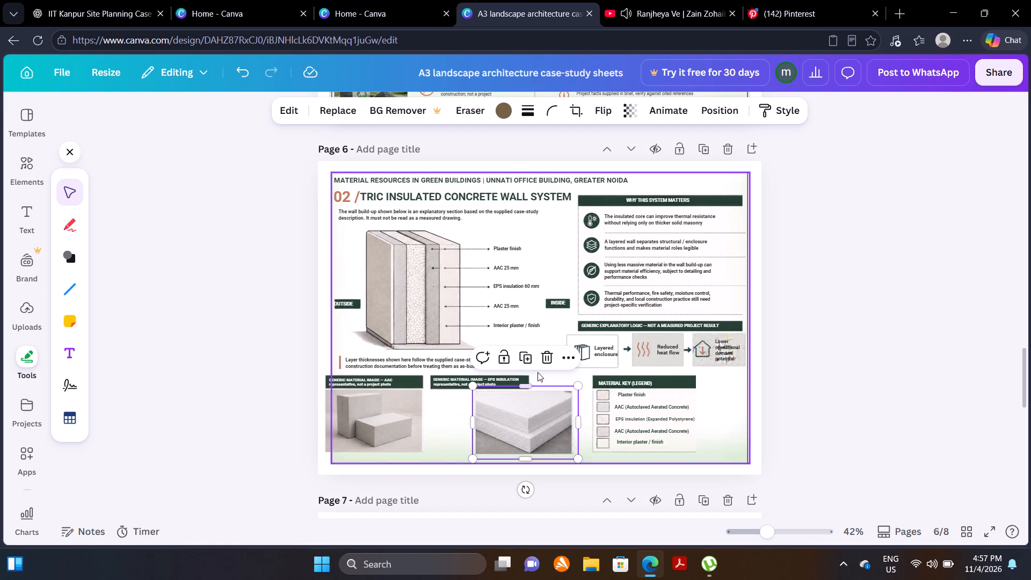
click(544, 374)
drag(526, 378, 566, 378)
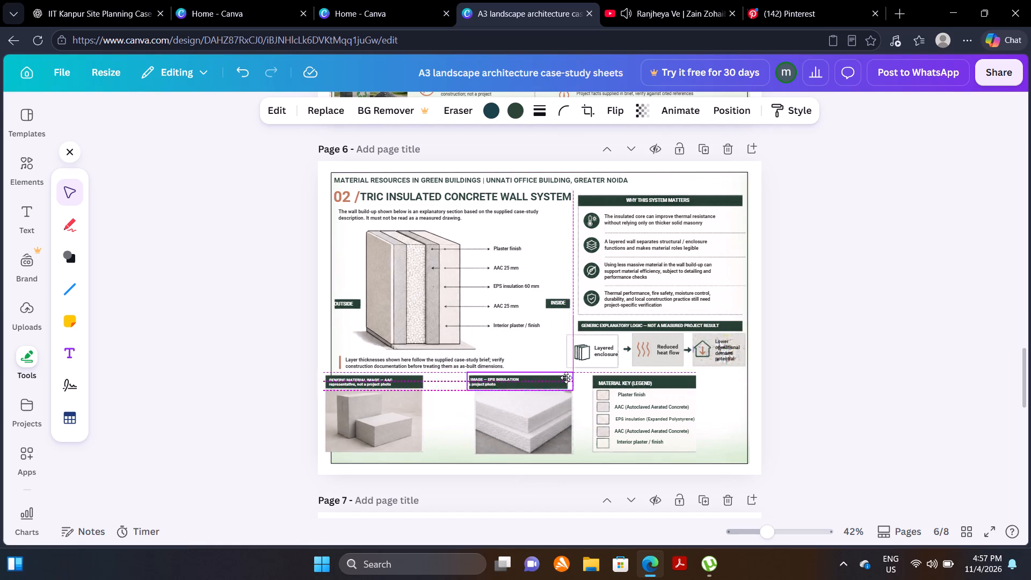
drag(566, 378, 570, 377)
Move both lines of the EPS insulation image heading text right onto their green heading bar on page 6.
click(498, 379)
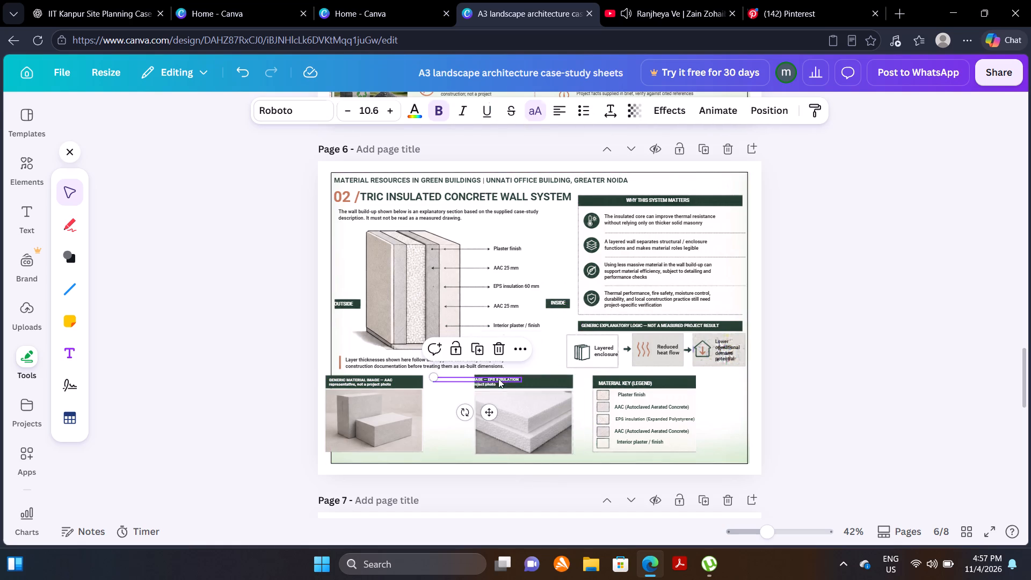
drag(504, 379, 535, 379)
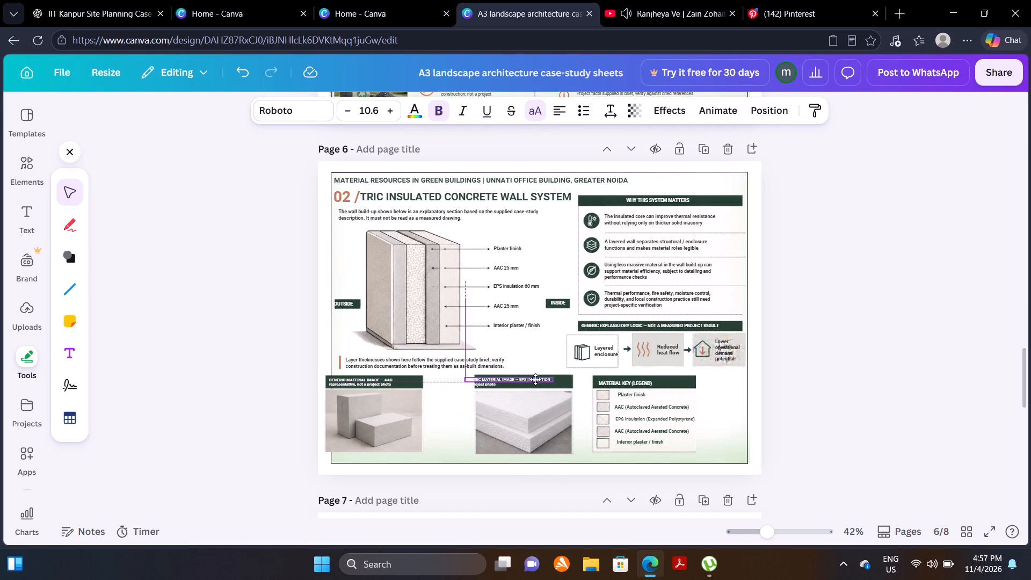
drag(535, 379, 546, 379)
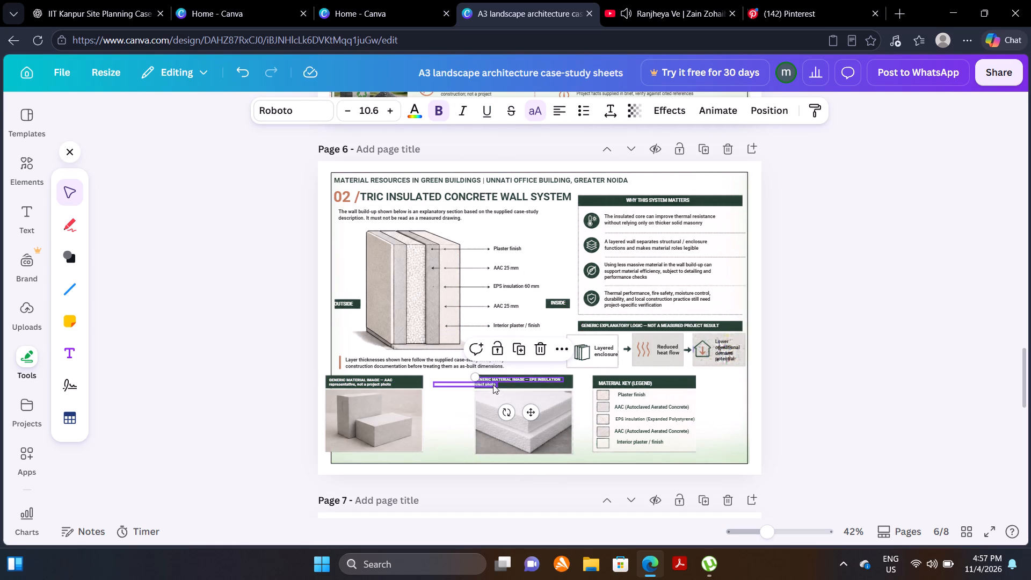
drag(493, 385, 541, 385)
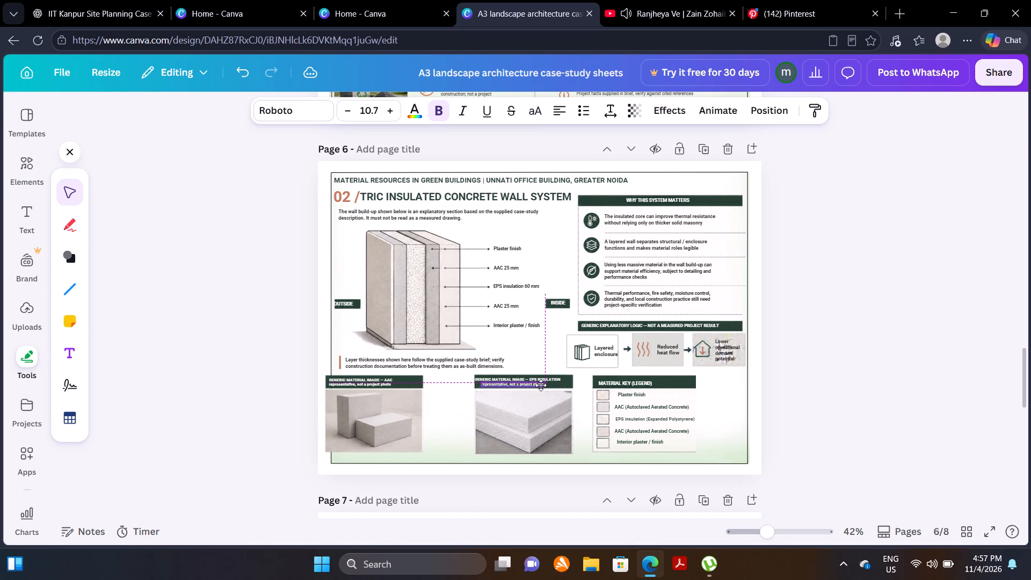
drag(541, 385, 535, 385)
click(458, 390)
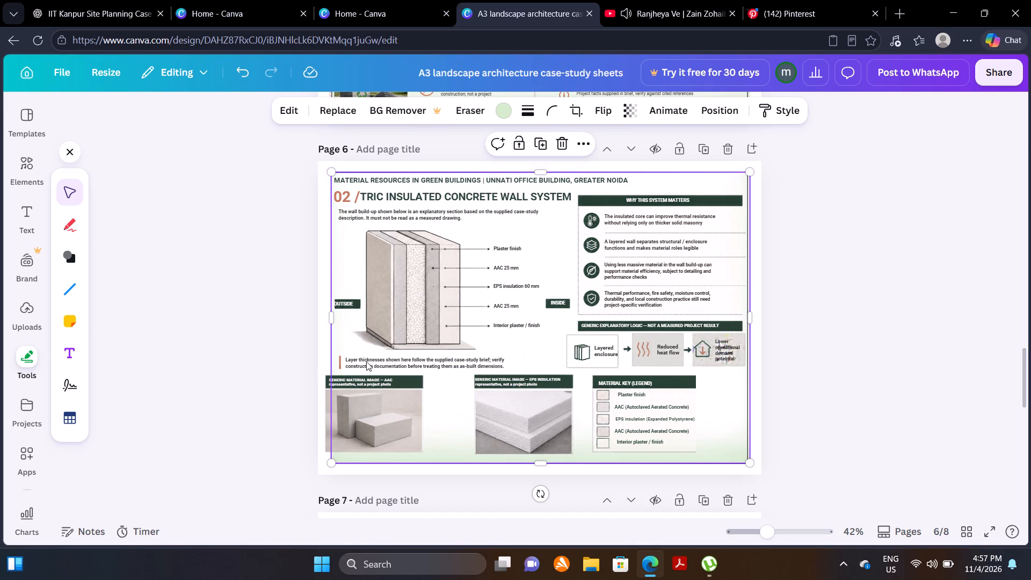
click(398, 416)
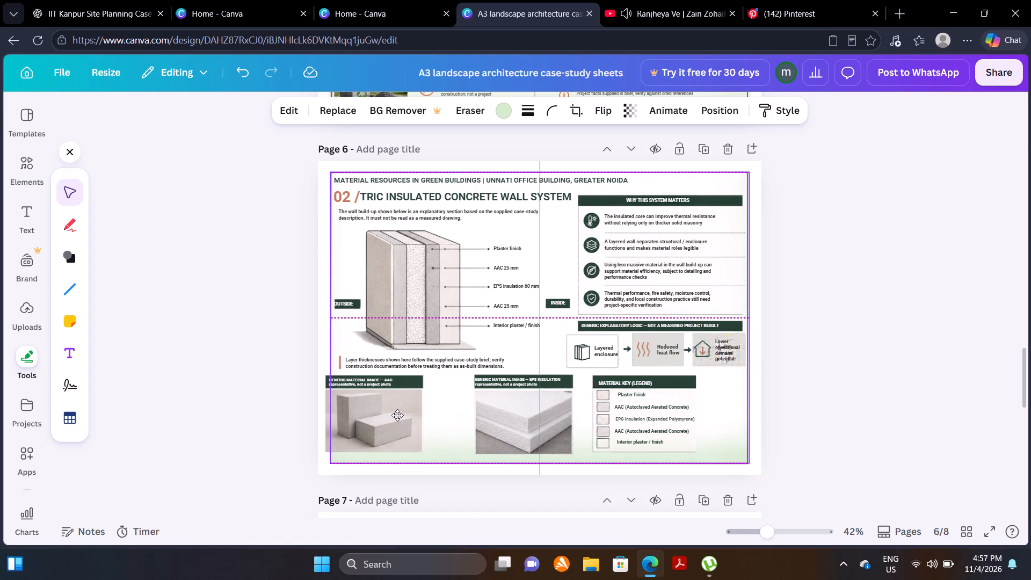
Switch to YouTube, skip the advertisement, and return to the case-study design.
click(657, 0)
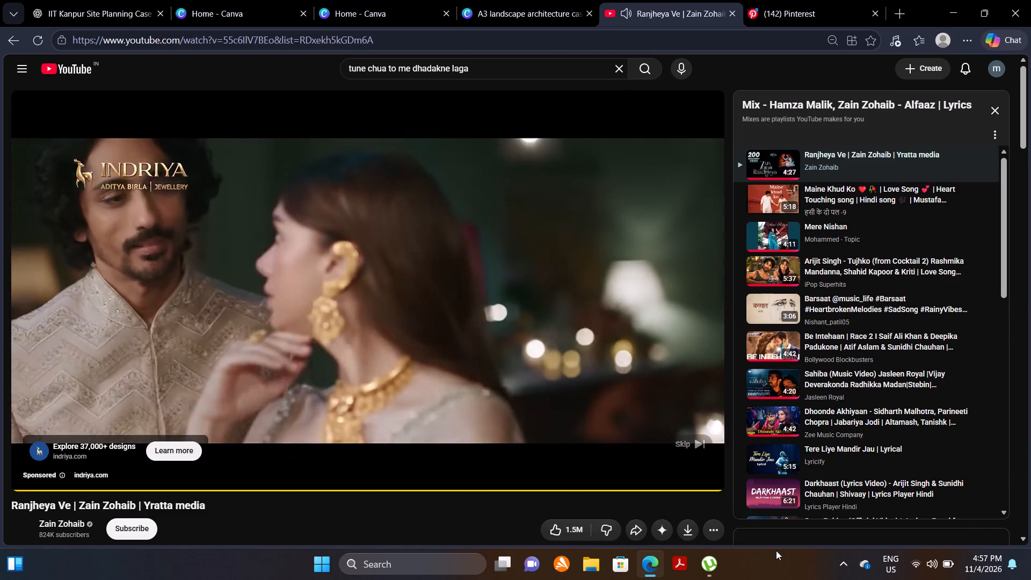
click(695, 446)
click(543, 2)
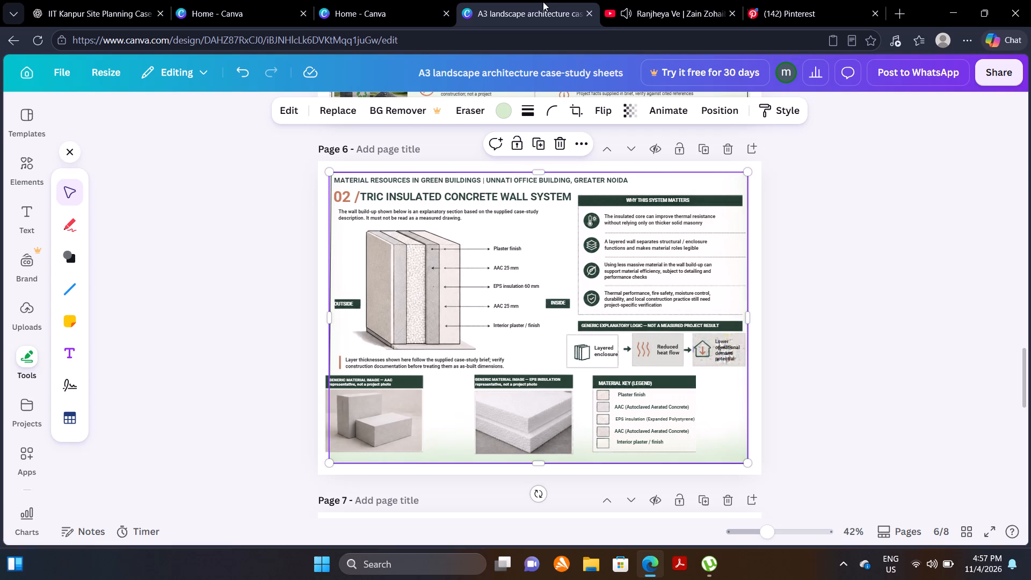
Move page 6's AAC block image and its green heading bar right, inside the border, with the bar directly above the image.
click(400, 437)
drag(400, 437, 429, 441)
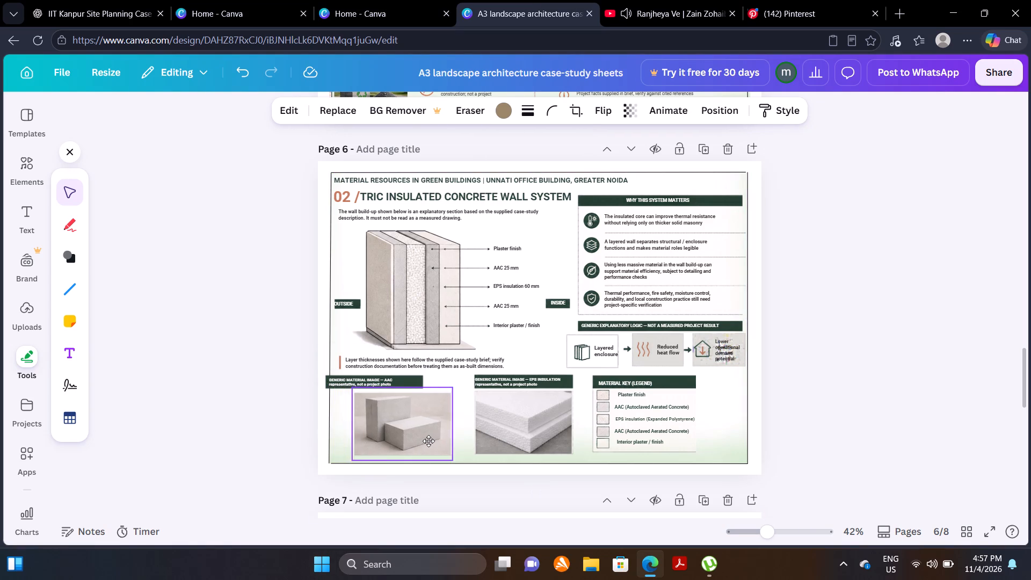
drag(429, 441, 422, 438)
click(235, 366)
drag(412, 376, 433, 378)
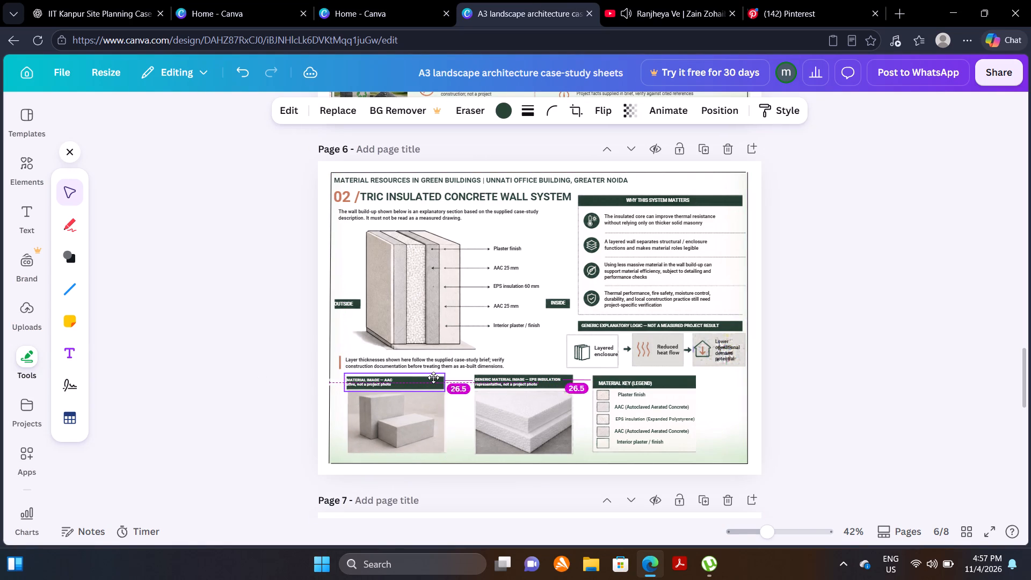
drag(433, 378, 434, 378)
Move both lines of the AAC image heading text right so they sit within their green heading bar.
click(259, 376)
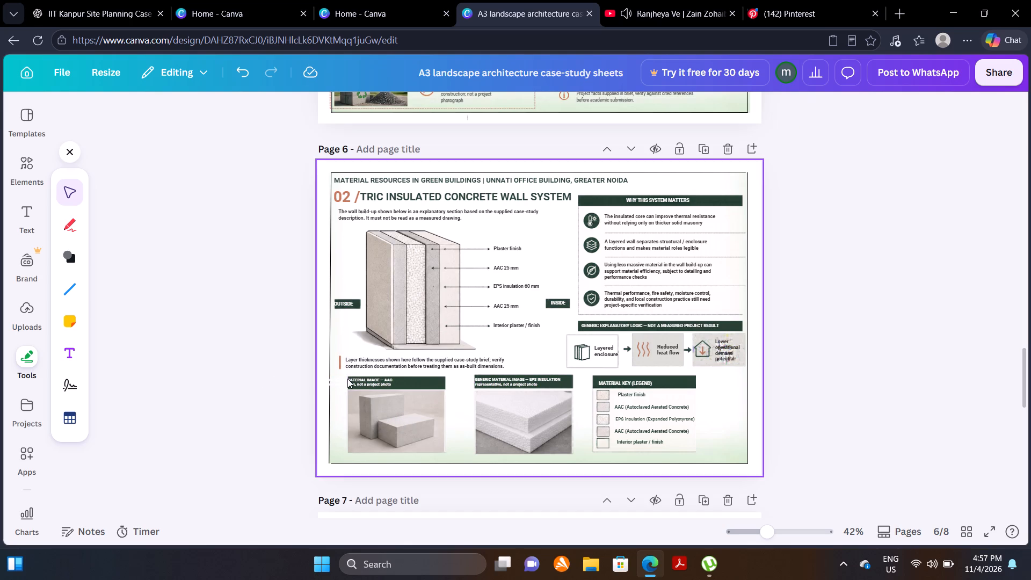
drag(360, 380, 384, 380)
drag(376, 385, 401, 386)
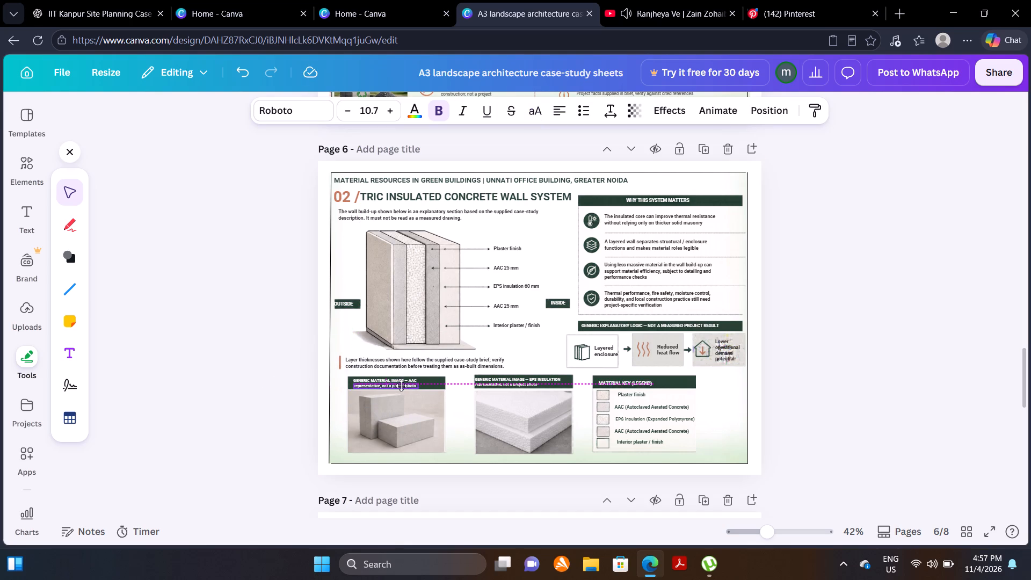
drag(401, 386, 401, 386)
click(202, 345)
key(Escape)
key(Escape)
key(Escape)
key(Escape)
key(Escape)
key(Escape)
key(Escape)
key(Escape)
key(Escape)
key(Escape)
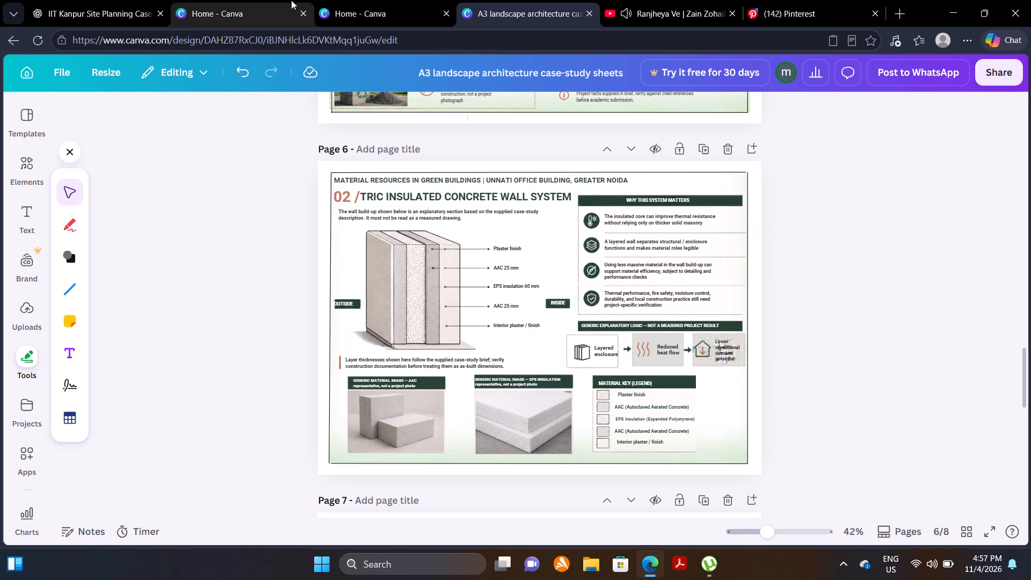
Look through the original sheets, the rebuilt pages 5 and 6, and the blank framed pages 7 and 8.
scroll(425, 293, down, 6)
scroll(594, 320, down, 4)
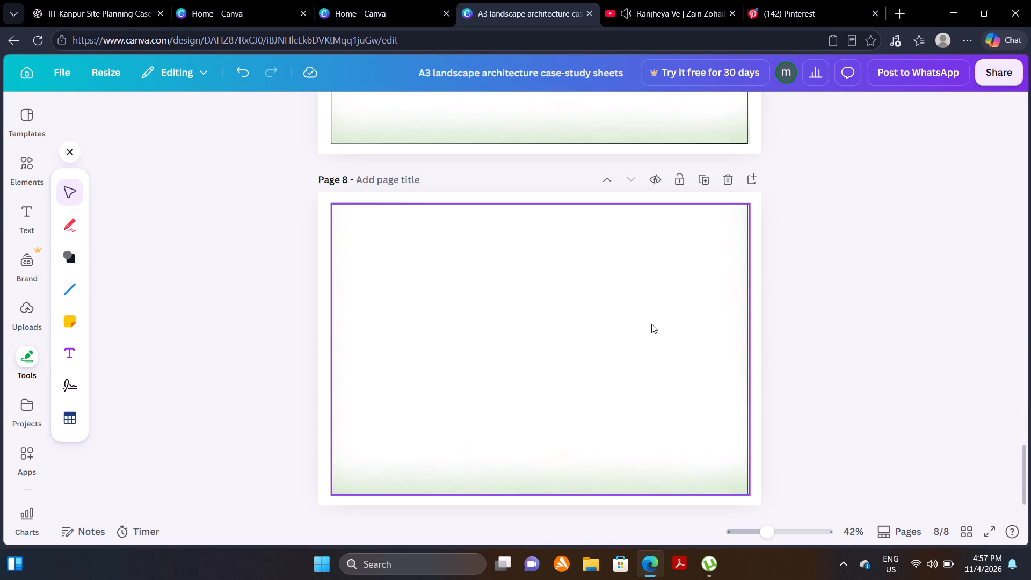
scroll(630, 279, down, 5)
scroll(595, 282, up, 9)
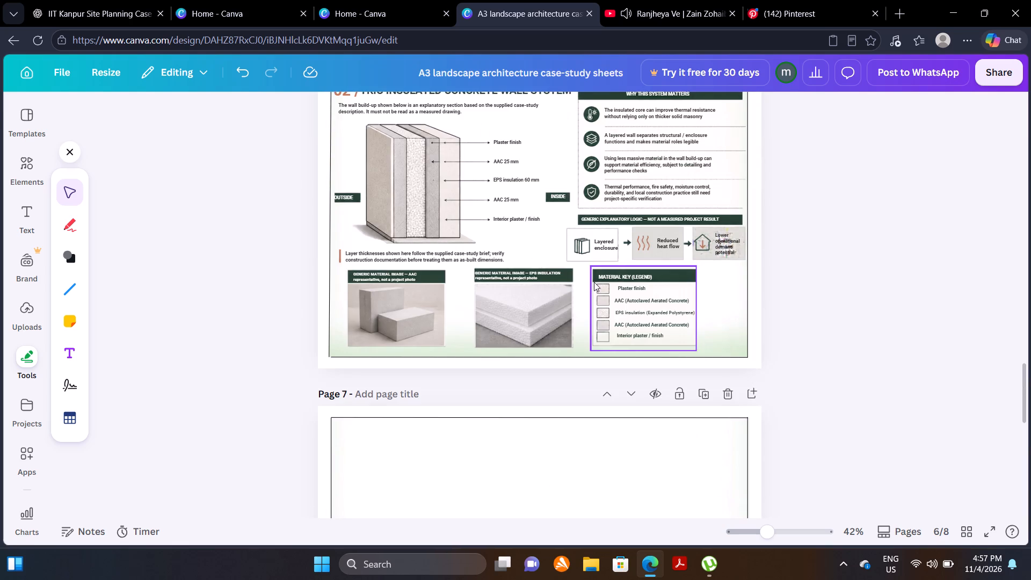
scroll(591, 282, up, 2)
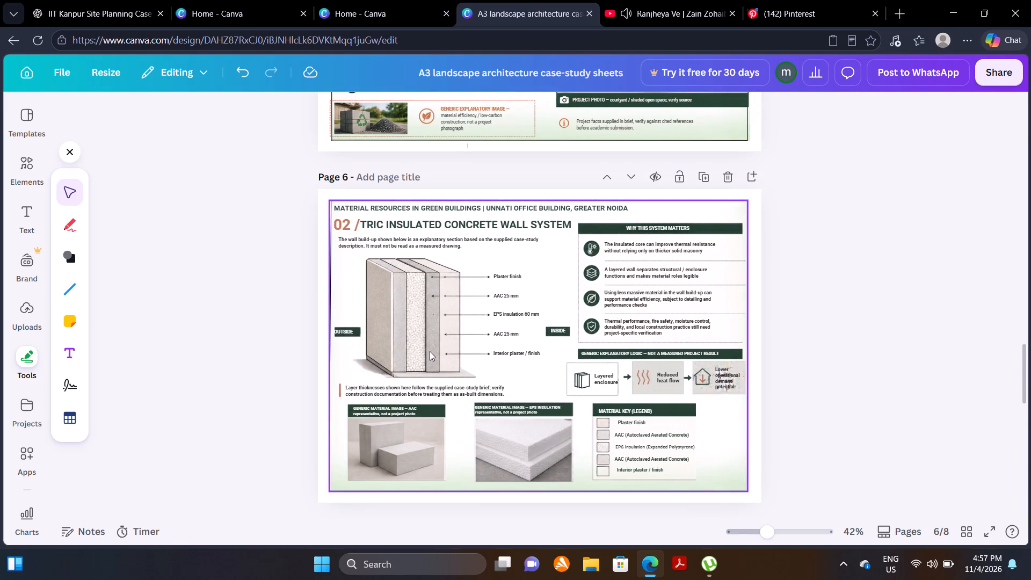
scroll(424, 349, up, 5)
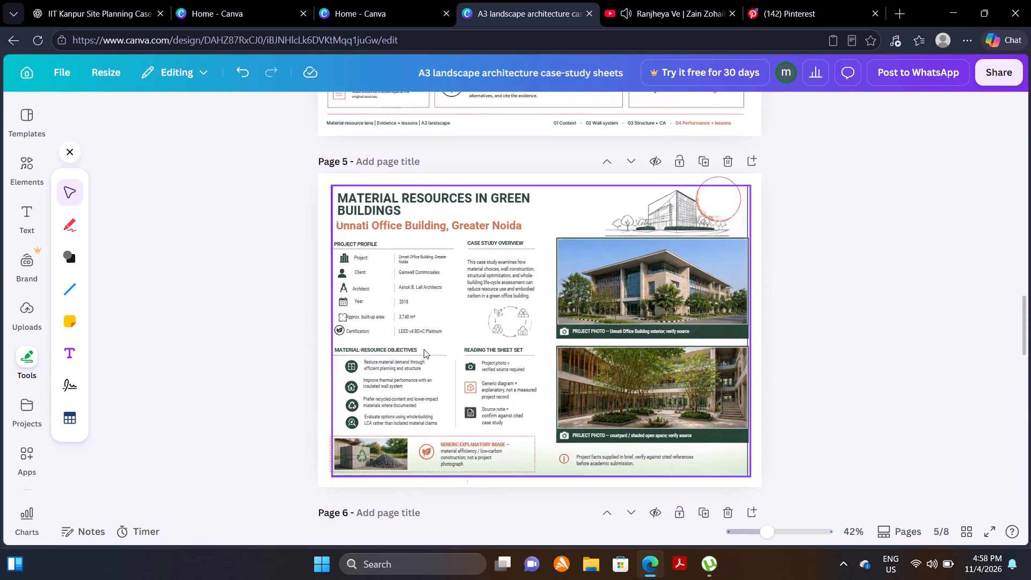
scroll(424, 349, up, 5)
scroll(424, 349, down, 18)
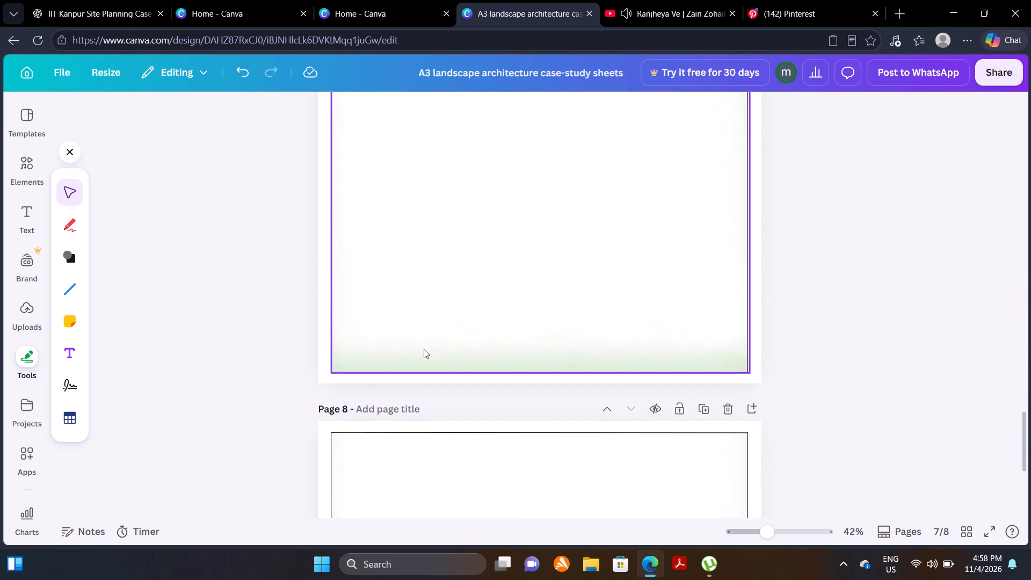
scroll(424, 349, down, 4)
scroll(424, 349, up, 13)
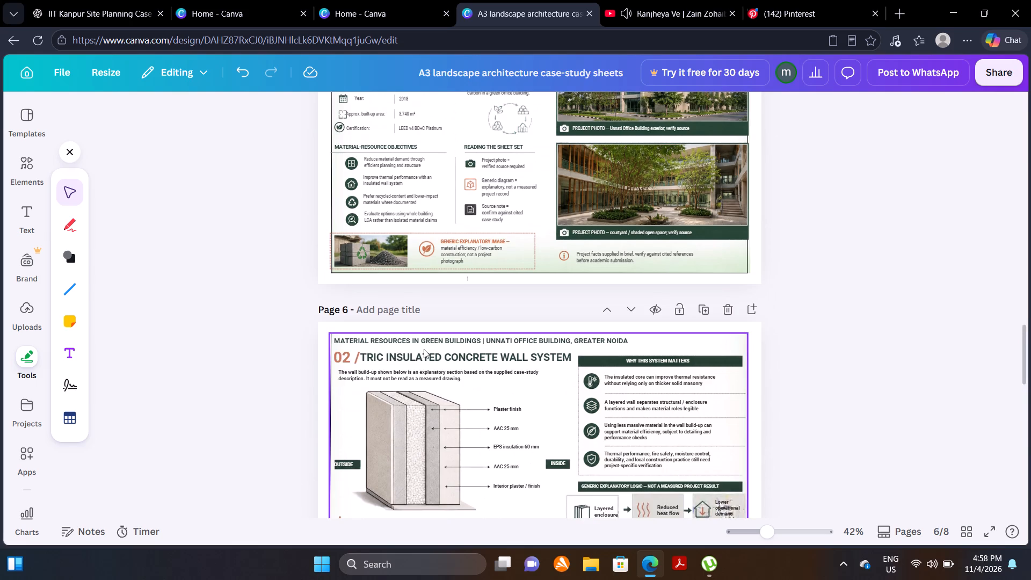
scroll(424, 349, up, 13)
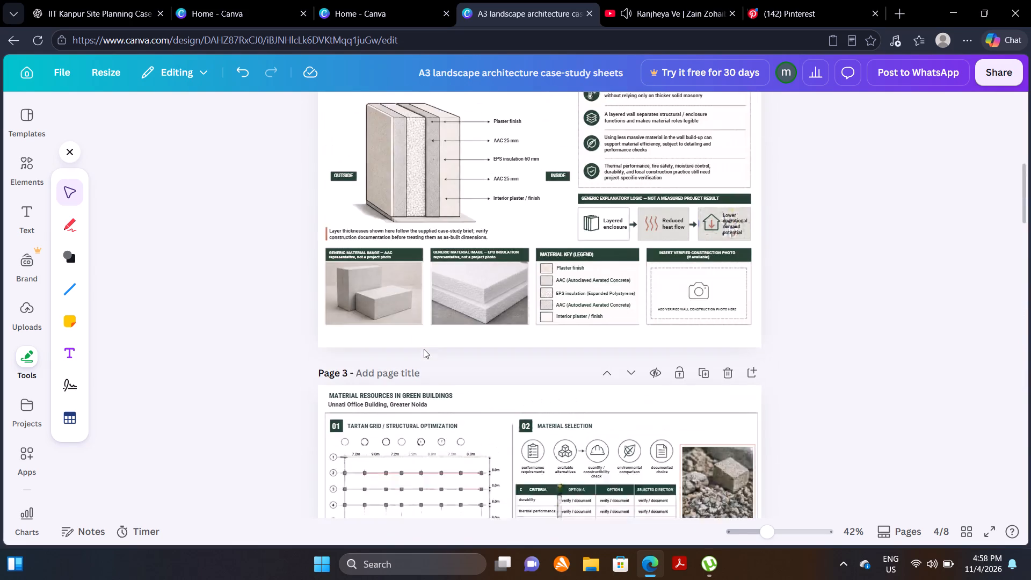
Copy all of page 3's content, from the tartan grid to the whole-building LCA section, onto the blank framed page 7.
scroll(424, 349, down, 2)
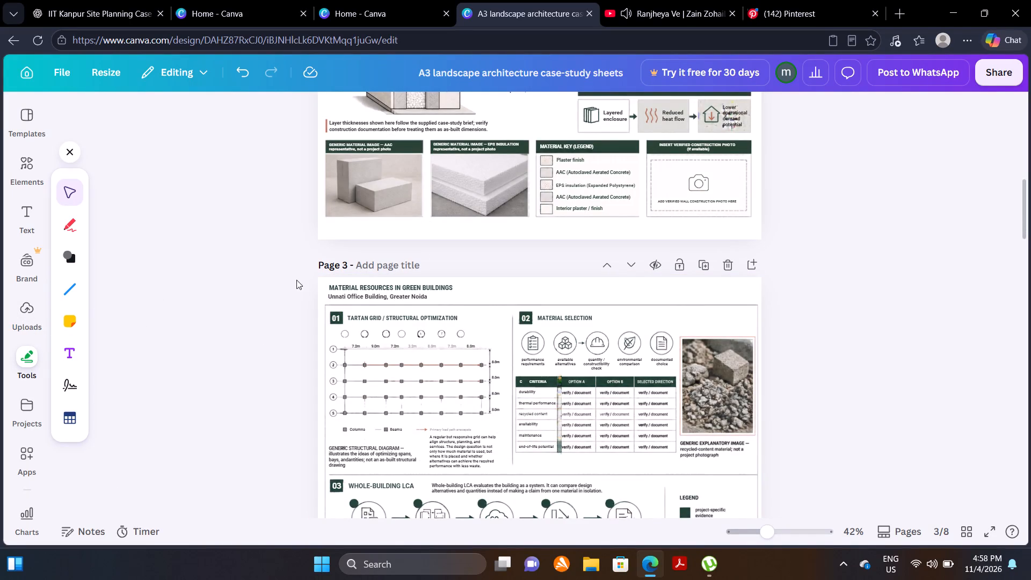
drag(265, 252, 413, 368)
scroll(351, 352, down, 2)
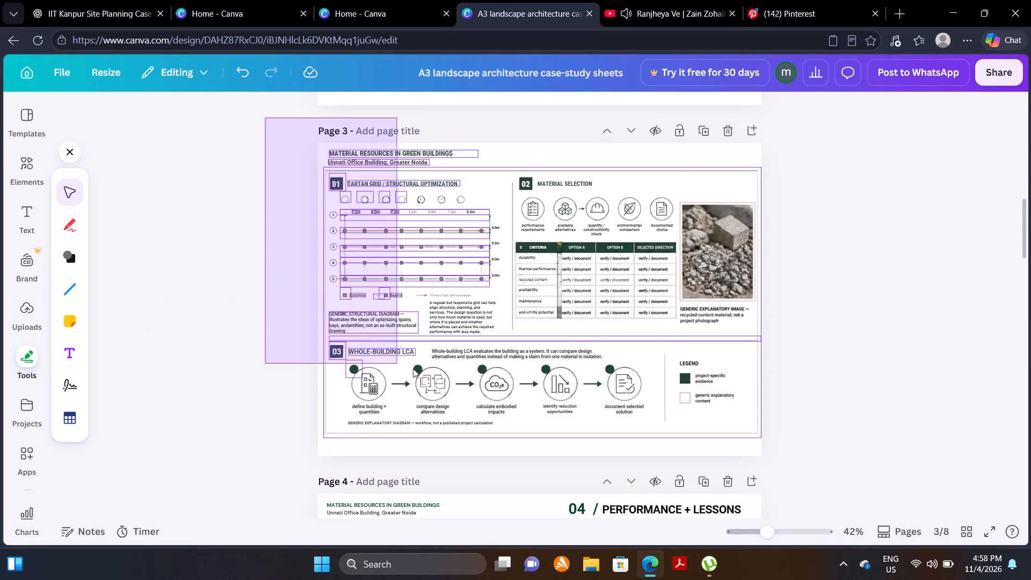
drag(413, 368, 837, 470)
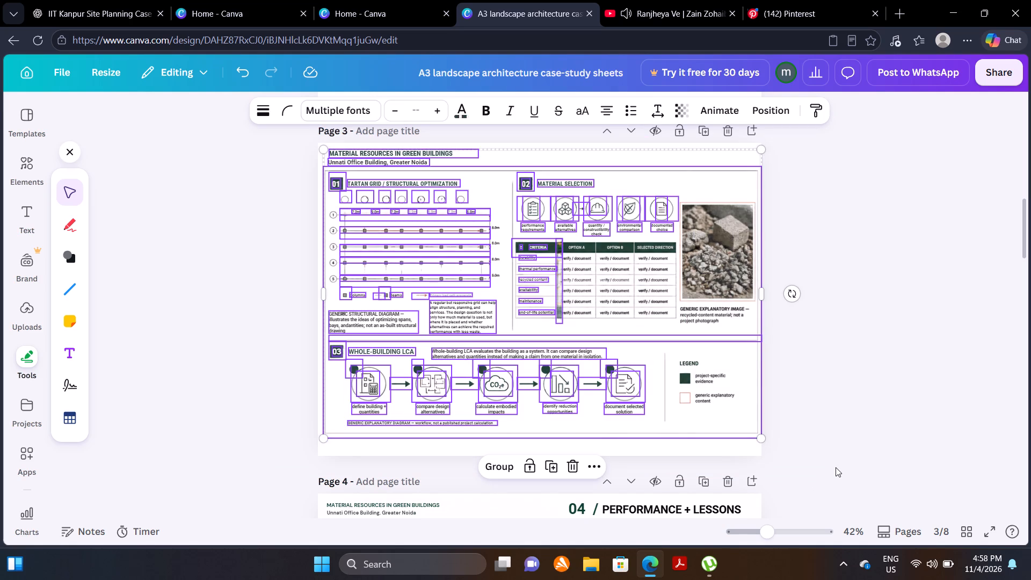
key(ctrl+c)
scroll(538, 353, down, 2)
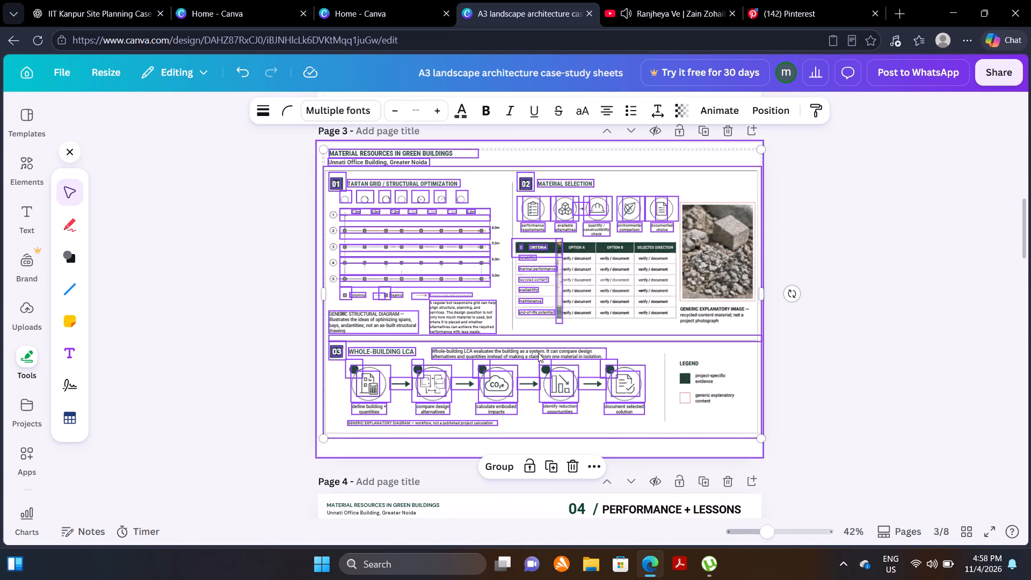
scroll(538, 353, down, 2)
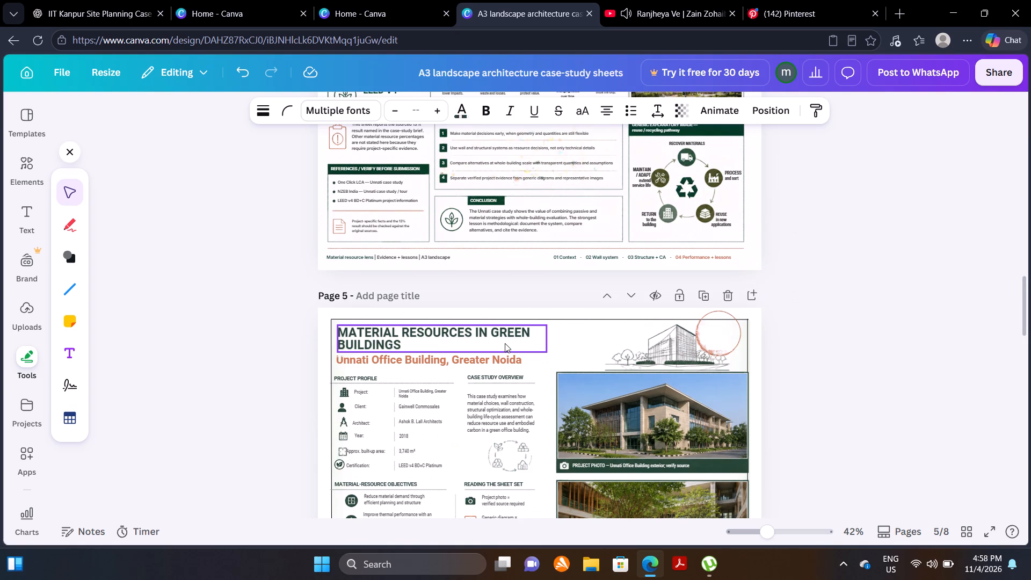
scroll(504, 335, down, 2)
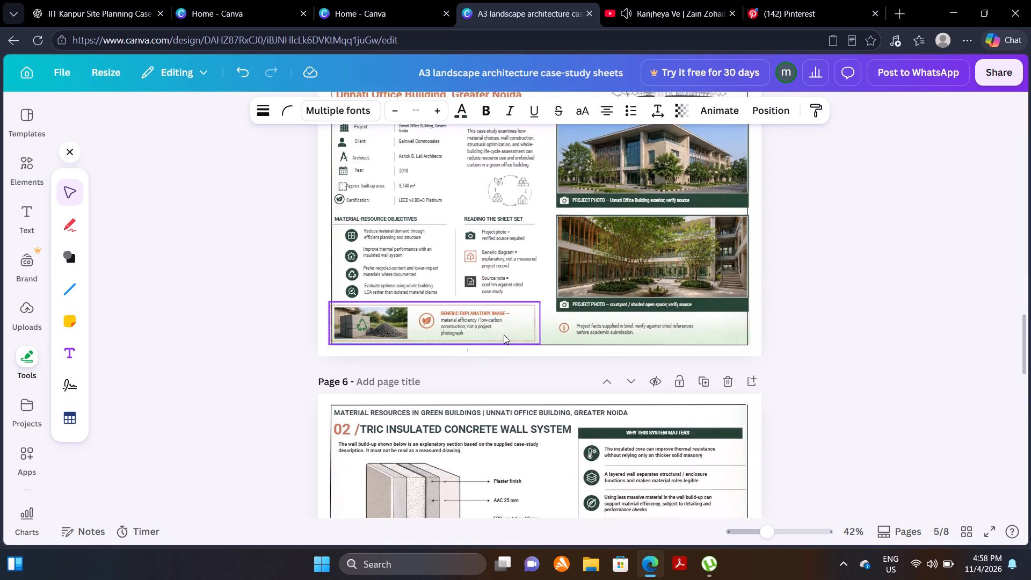
scroll(504, 335, down, 4)
drag(499, 371, 494, 381)
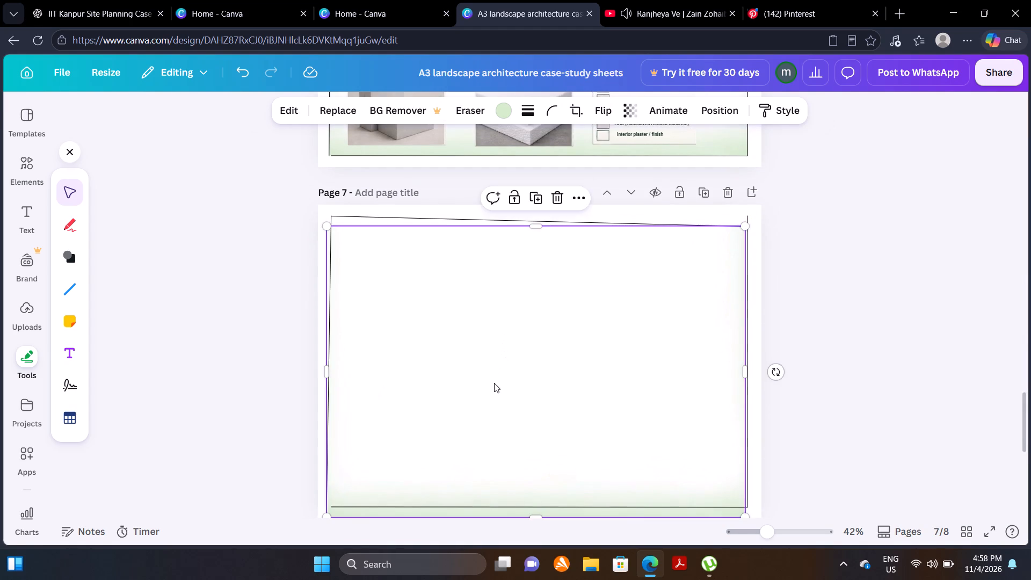
key(ctrl+v)
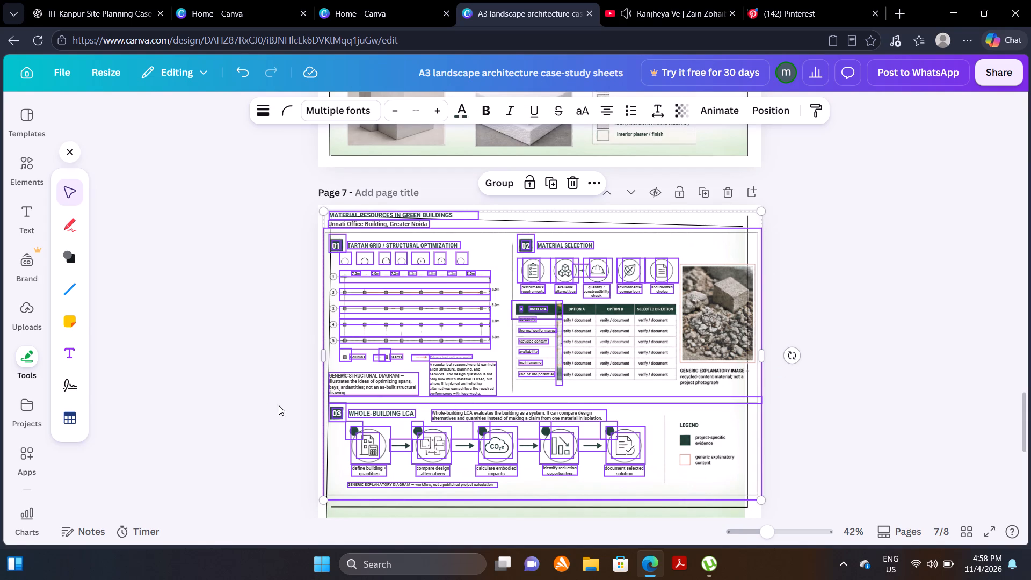
click(230, 363)
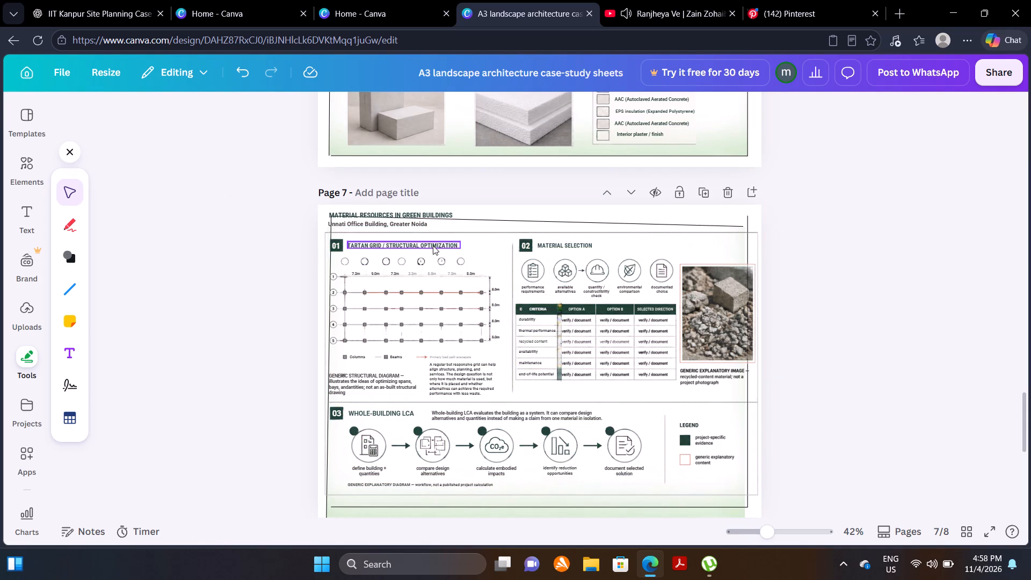
Reposition page 7's top border line along the frame's upper edge and straighten it to 0°, about 397 long.
drag(584, 220, 586, 213)
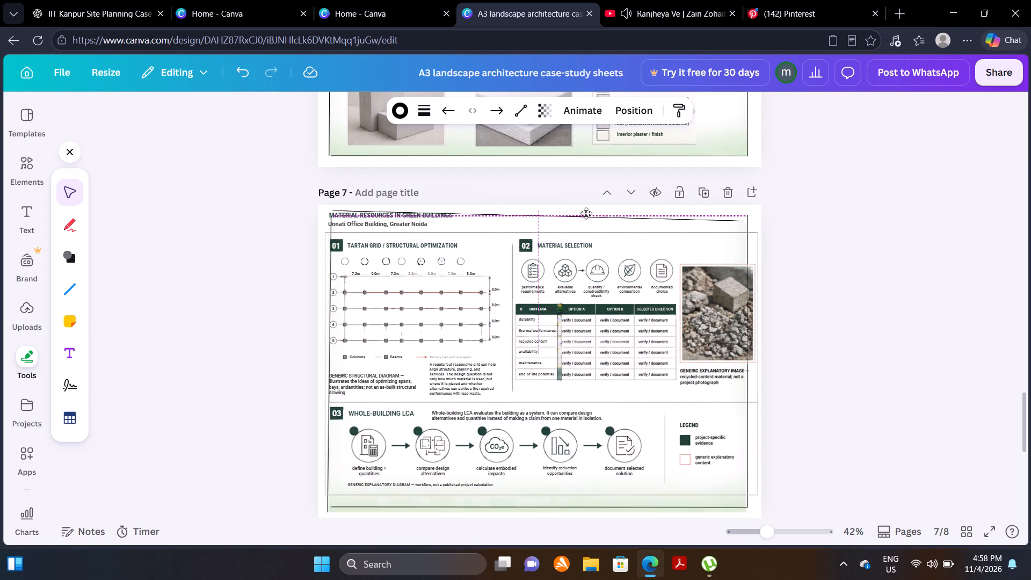
drag(586, 213, 591, 218)
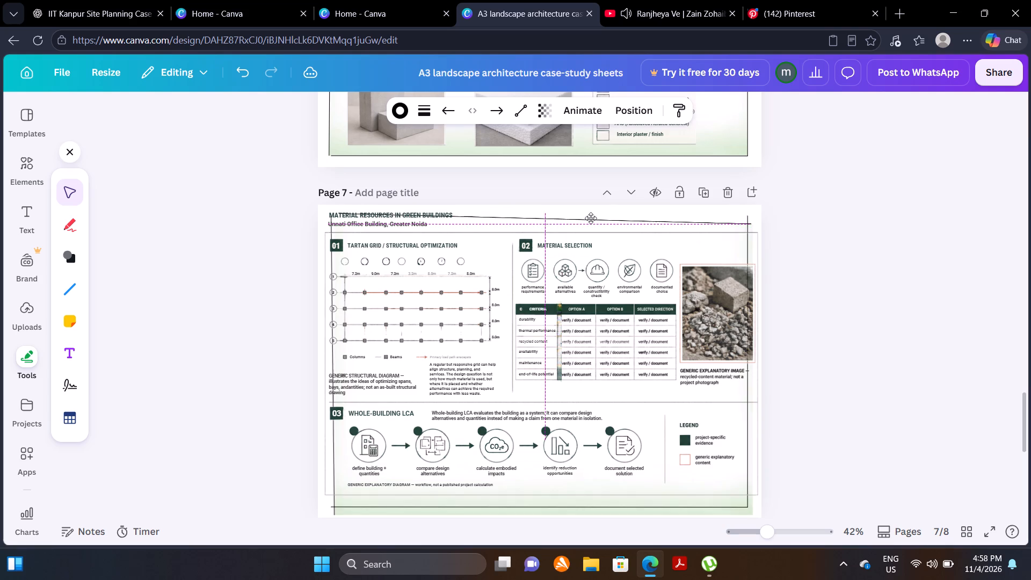
drag(591, 218, 588, 209)
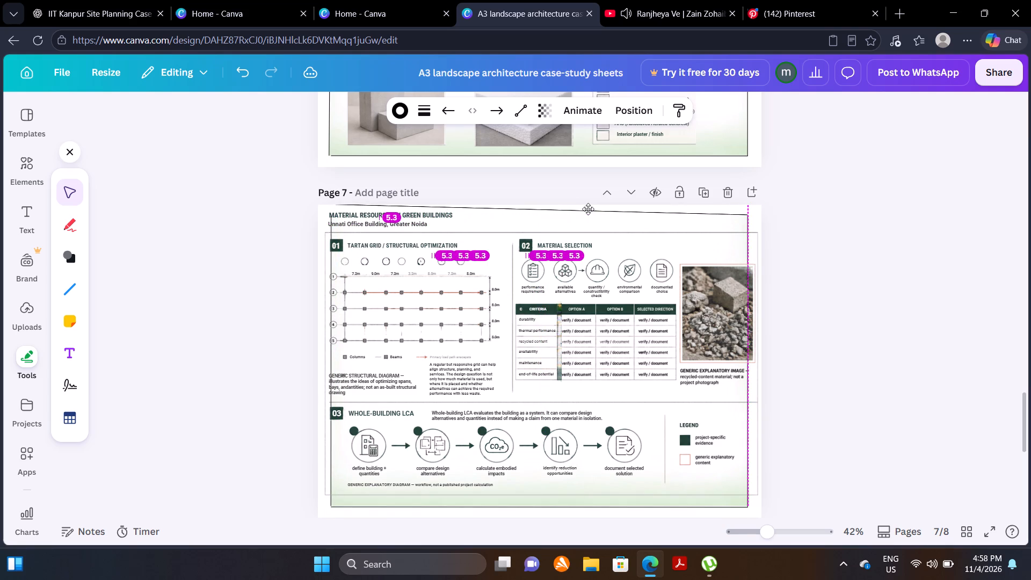
drag(588, 209, 589, 211)
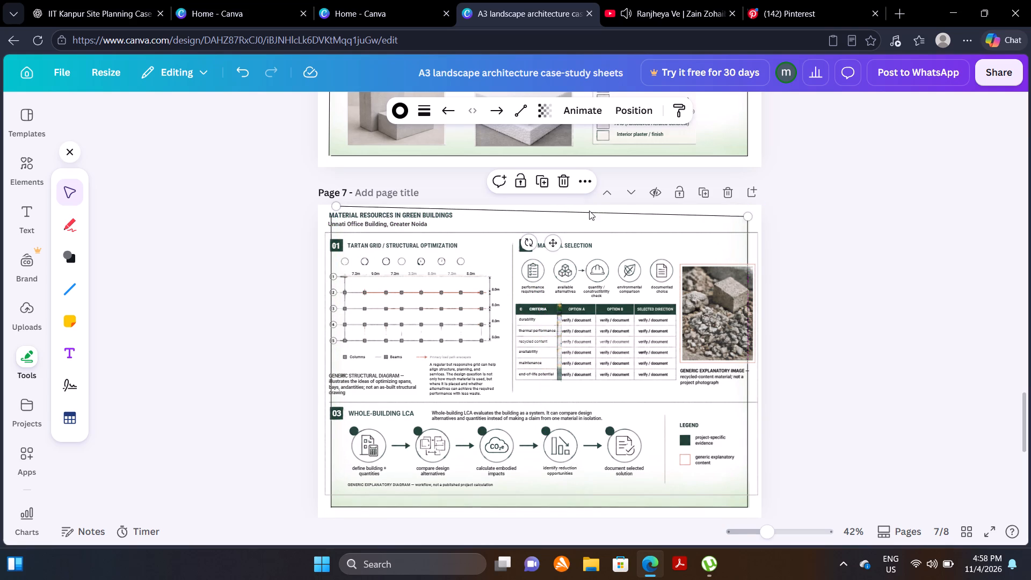
drag(338, 206, 335, 212)
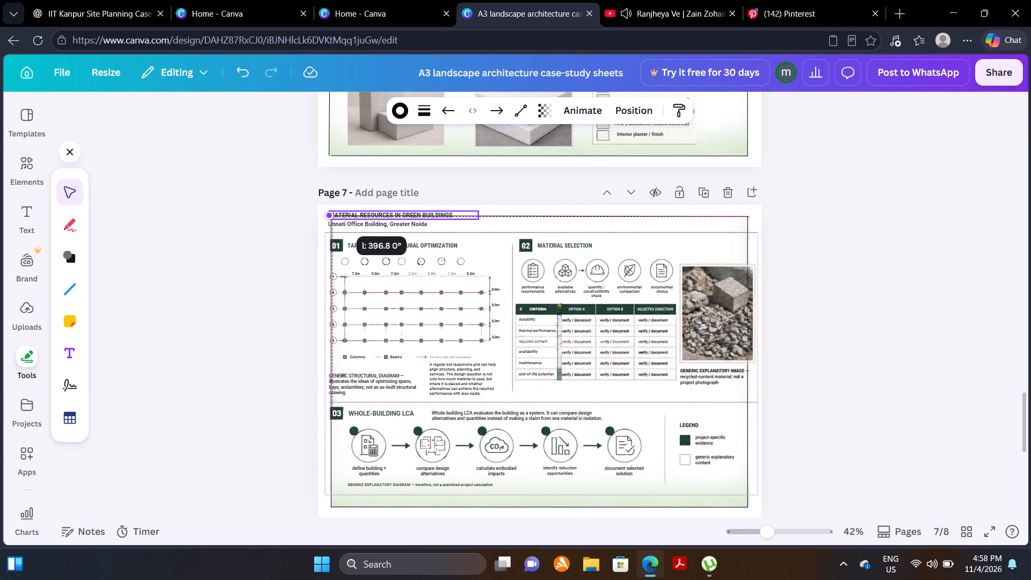
drag(335, 212, 336, 211)
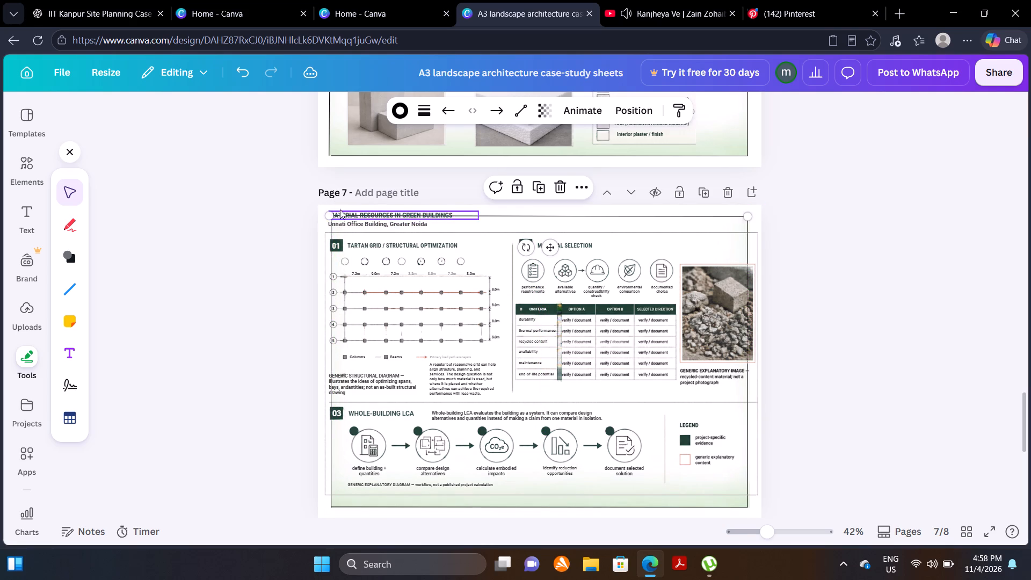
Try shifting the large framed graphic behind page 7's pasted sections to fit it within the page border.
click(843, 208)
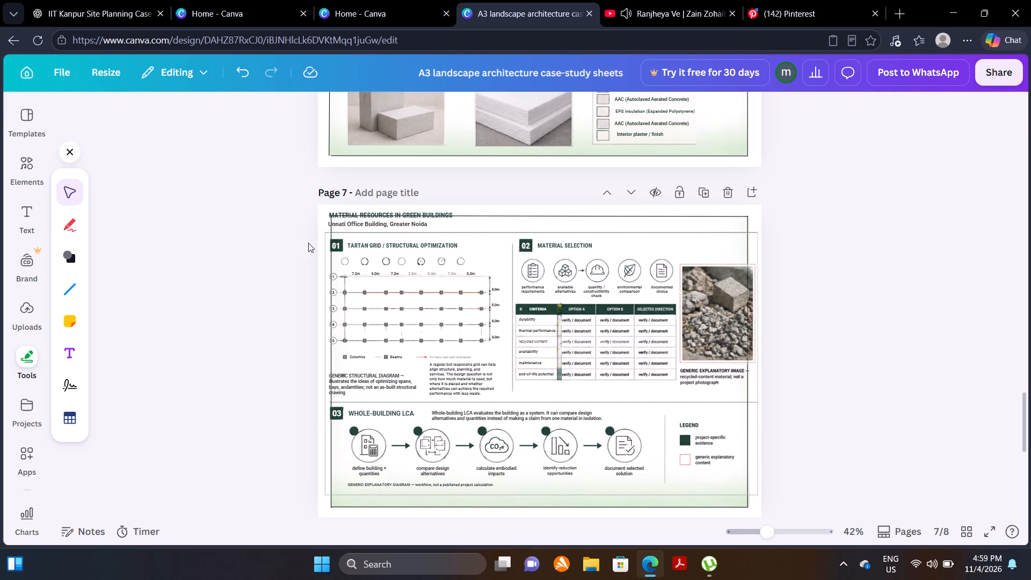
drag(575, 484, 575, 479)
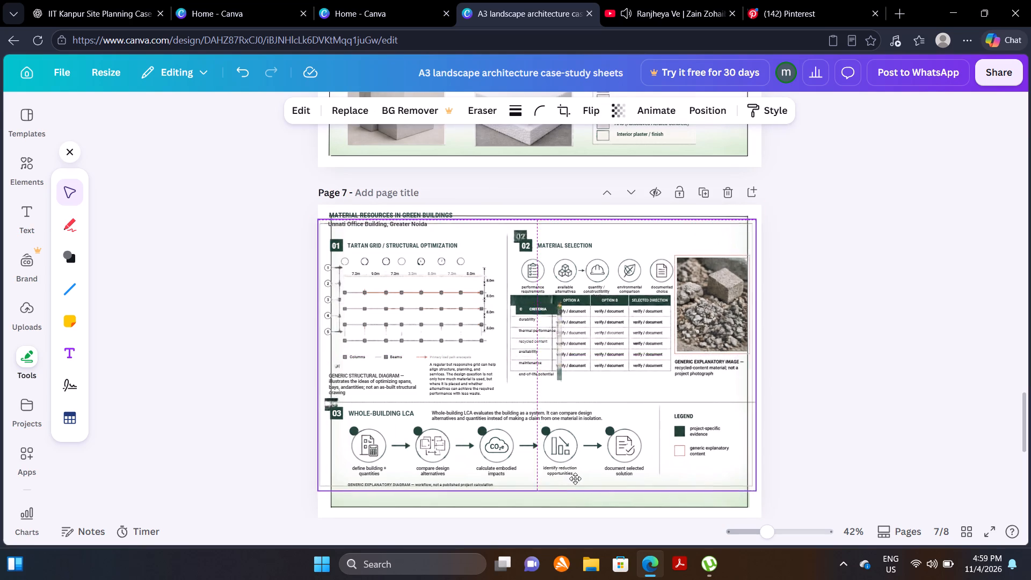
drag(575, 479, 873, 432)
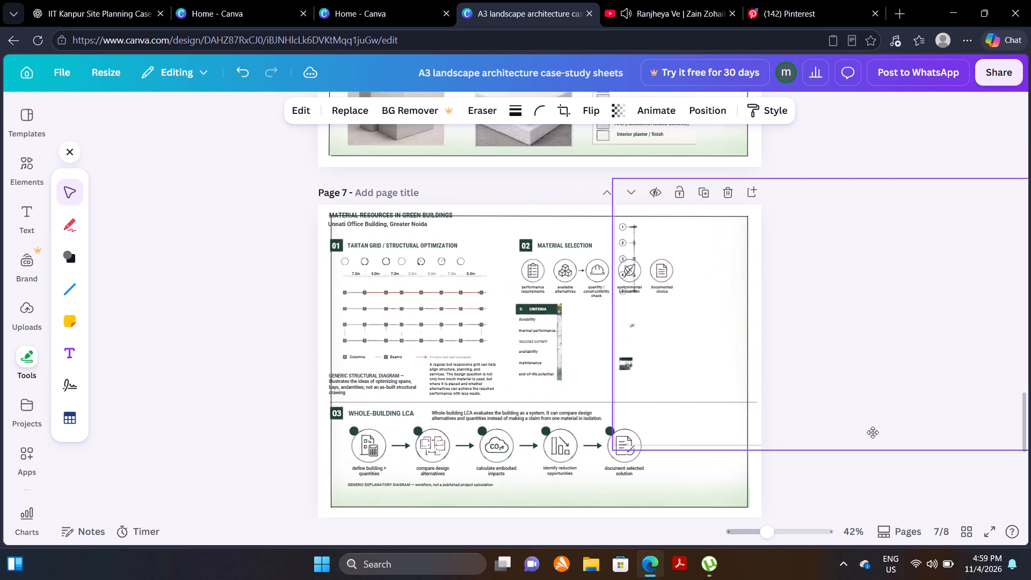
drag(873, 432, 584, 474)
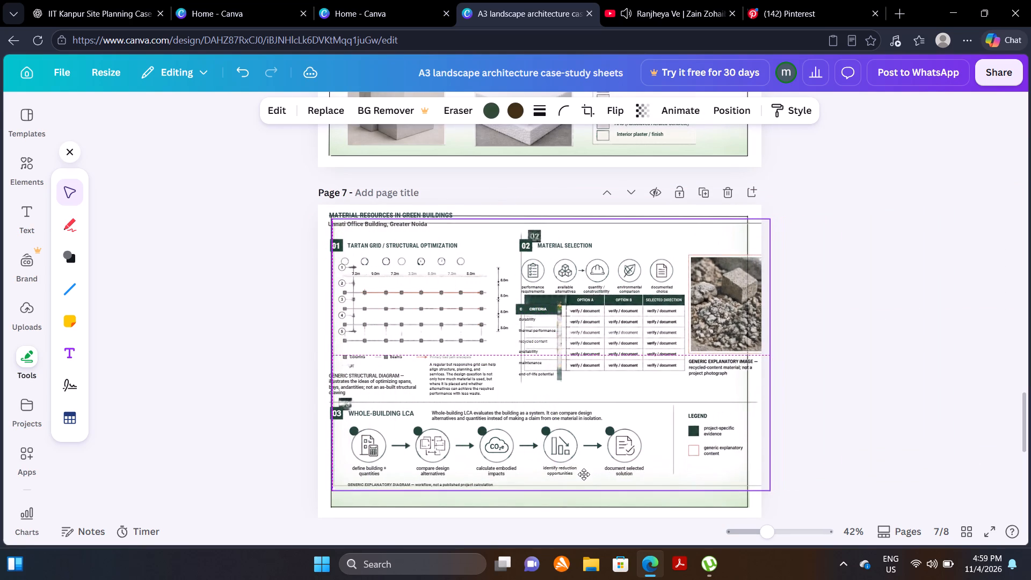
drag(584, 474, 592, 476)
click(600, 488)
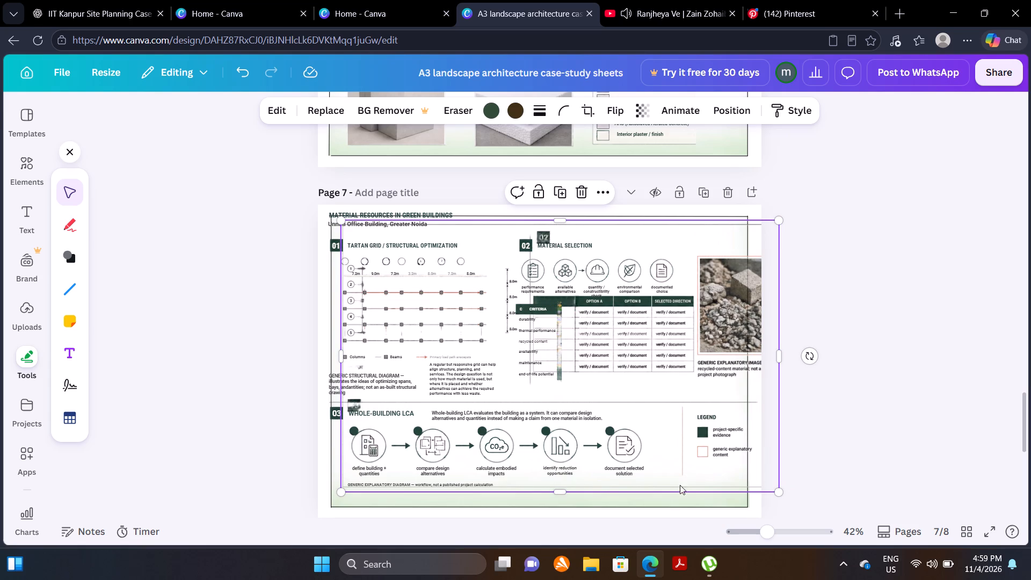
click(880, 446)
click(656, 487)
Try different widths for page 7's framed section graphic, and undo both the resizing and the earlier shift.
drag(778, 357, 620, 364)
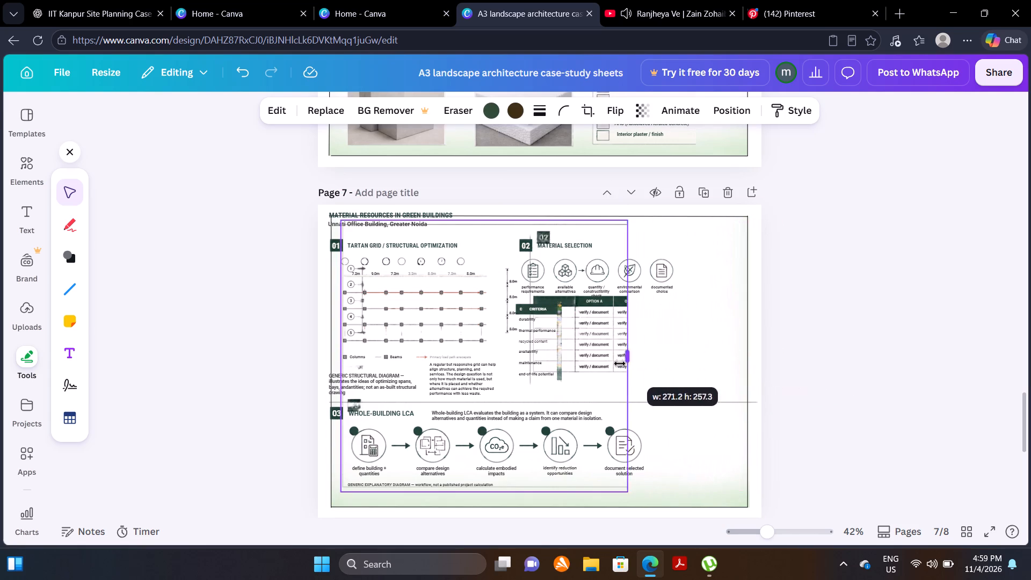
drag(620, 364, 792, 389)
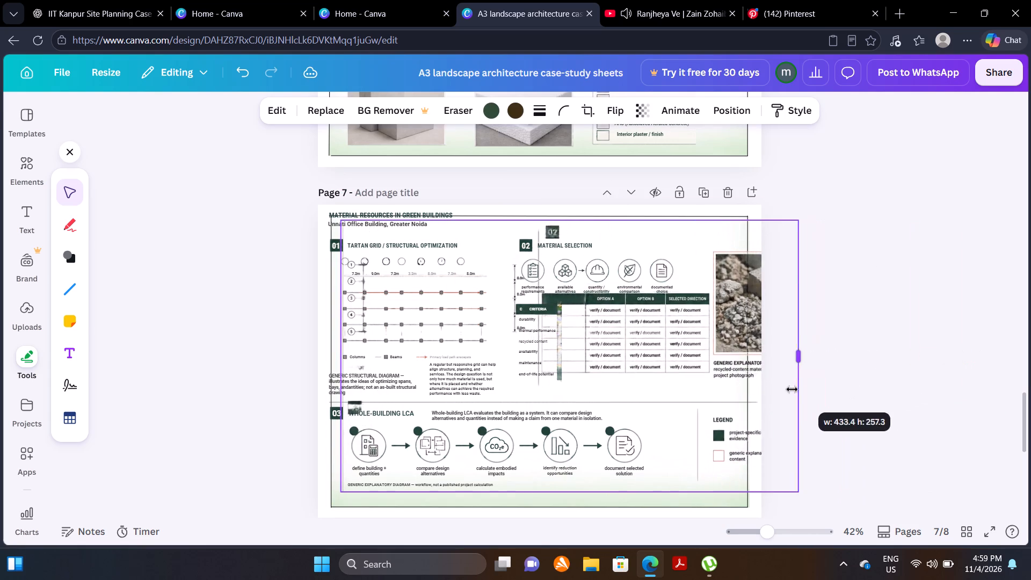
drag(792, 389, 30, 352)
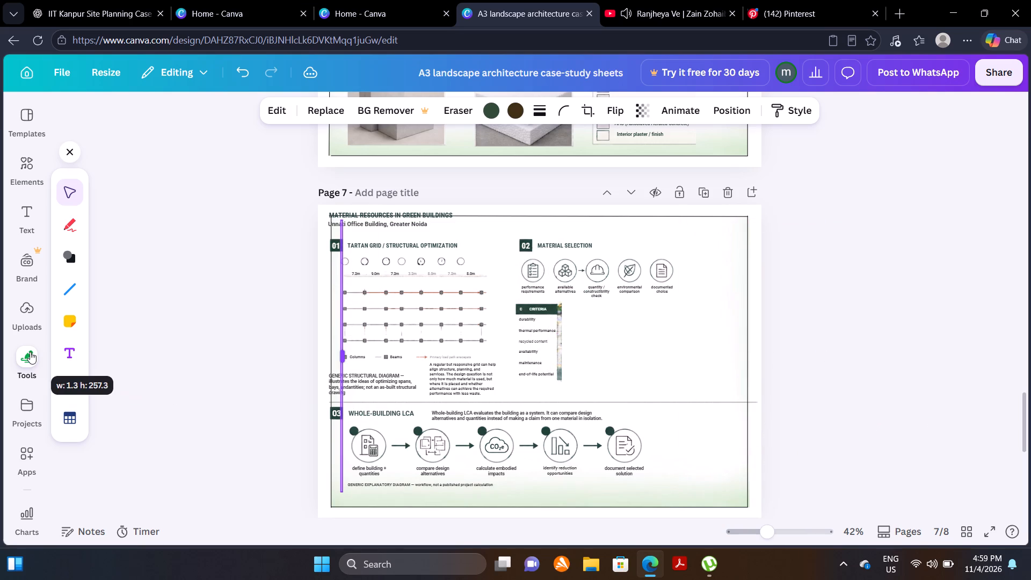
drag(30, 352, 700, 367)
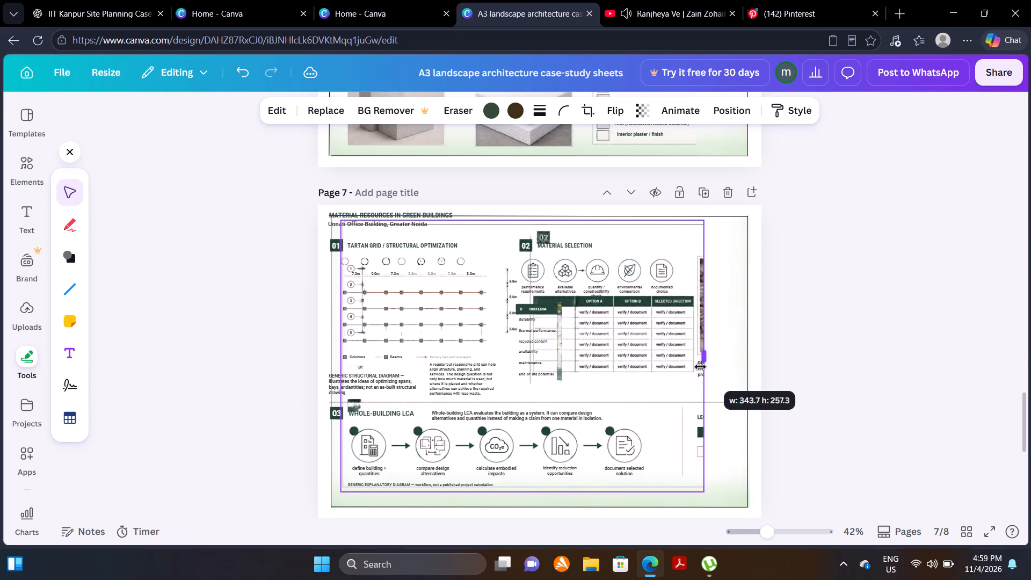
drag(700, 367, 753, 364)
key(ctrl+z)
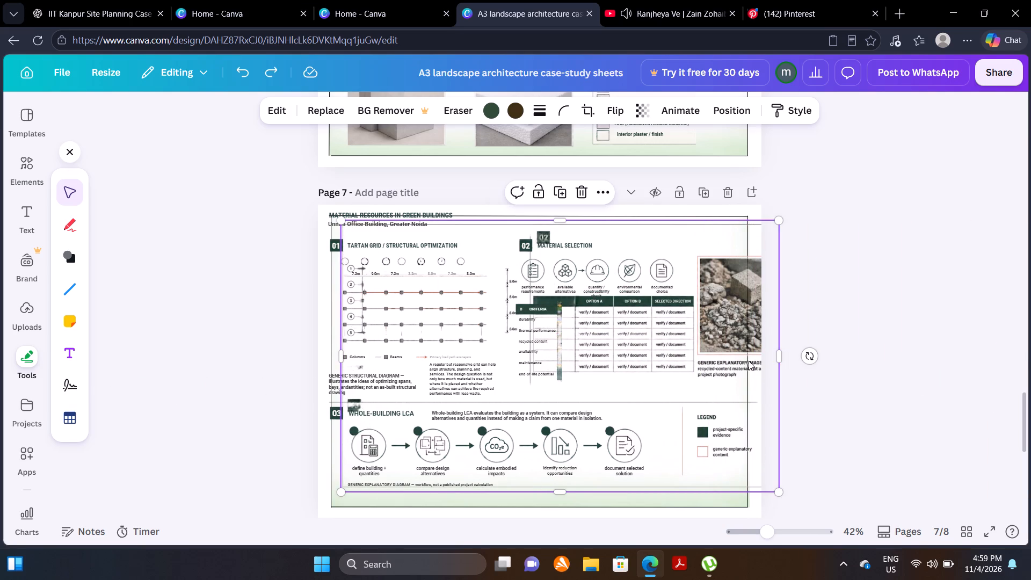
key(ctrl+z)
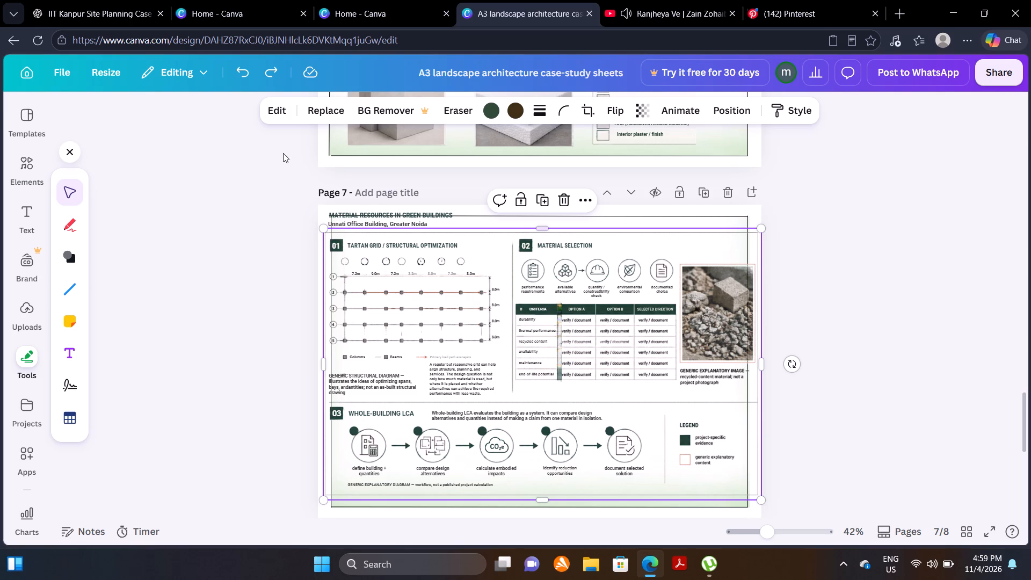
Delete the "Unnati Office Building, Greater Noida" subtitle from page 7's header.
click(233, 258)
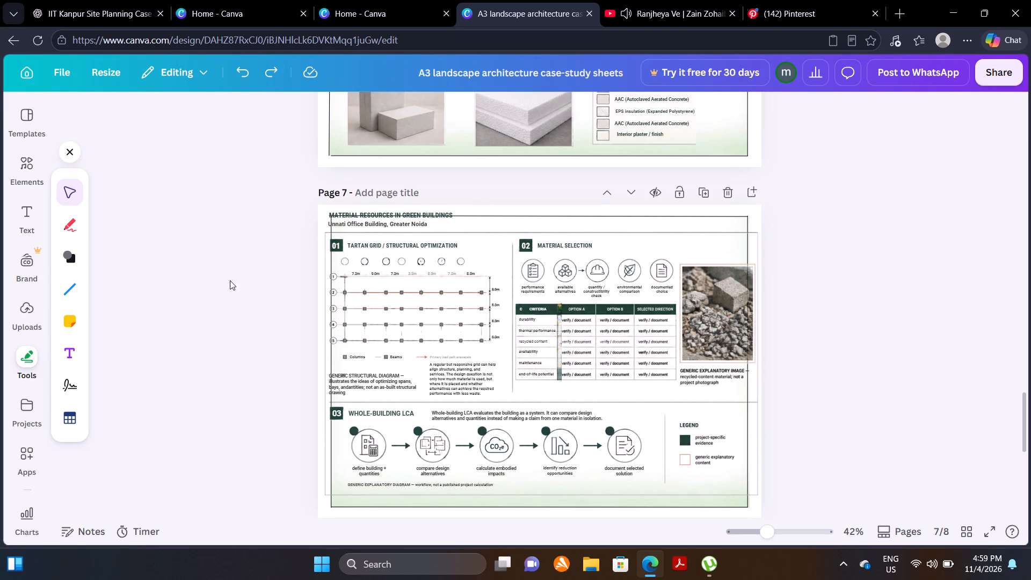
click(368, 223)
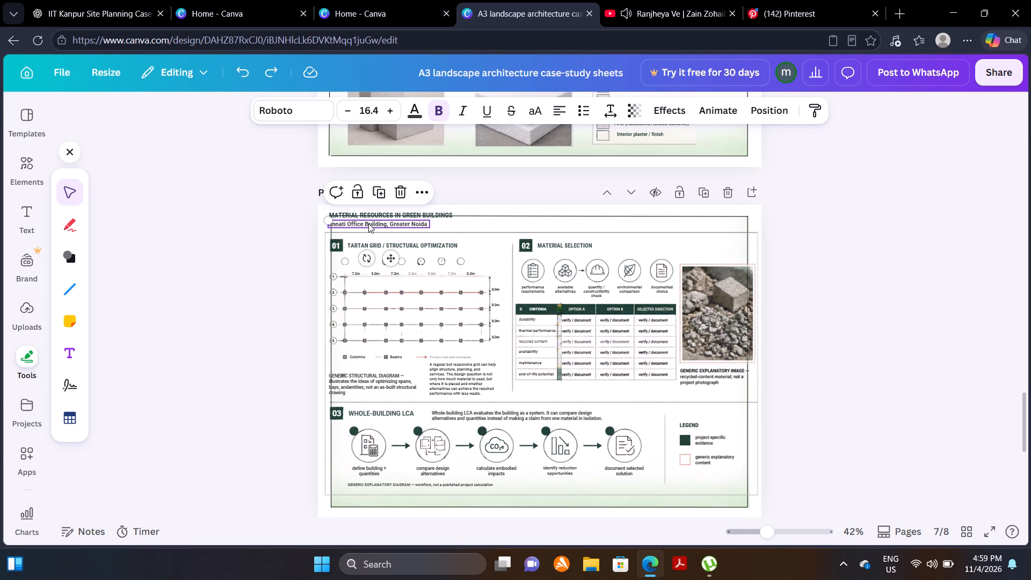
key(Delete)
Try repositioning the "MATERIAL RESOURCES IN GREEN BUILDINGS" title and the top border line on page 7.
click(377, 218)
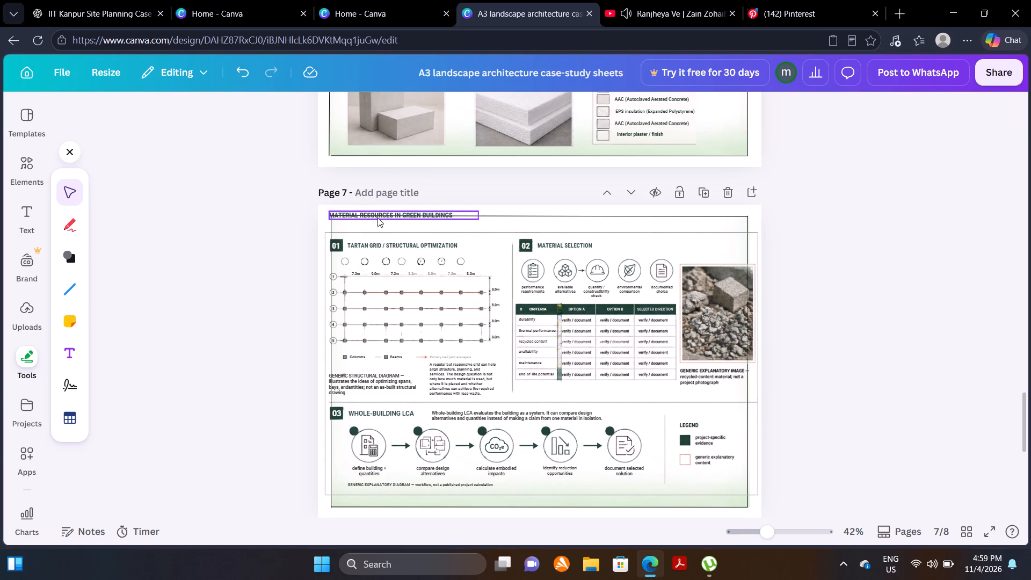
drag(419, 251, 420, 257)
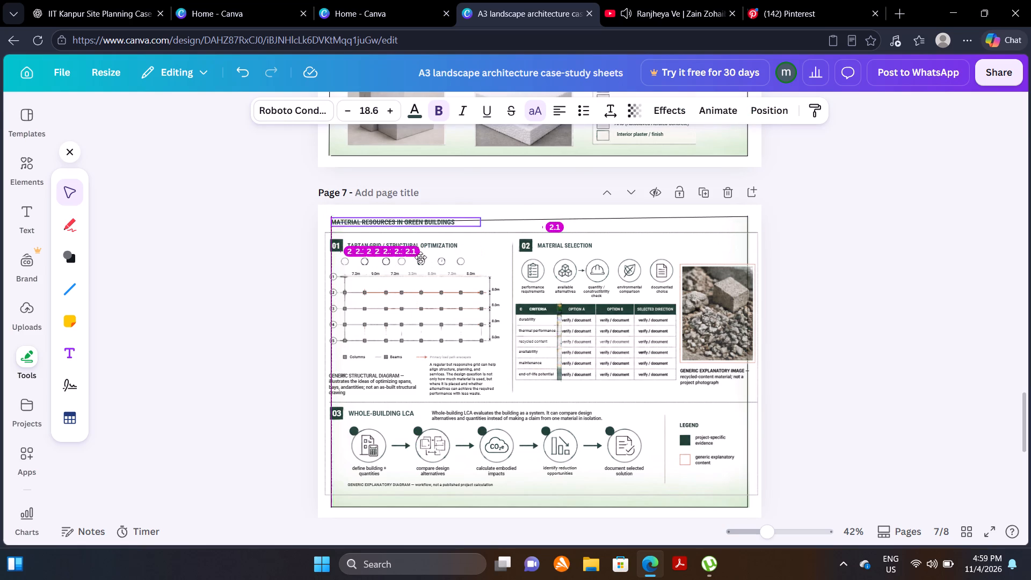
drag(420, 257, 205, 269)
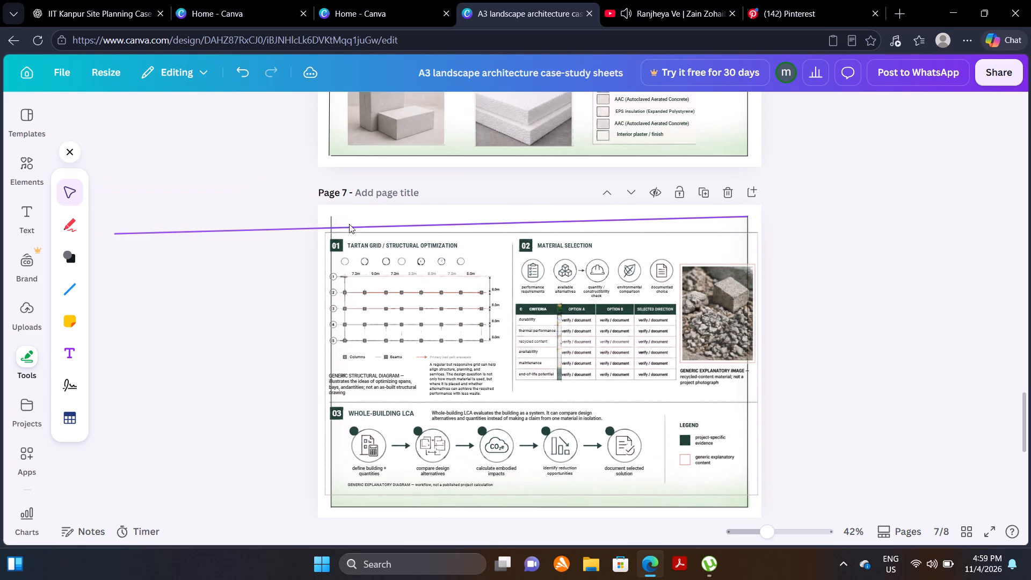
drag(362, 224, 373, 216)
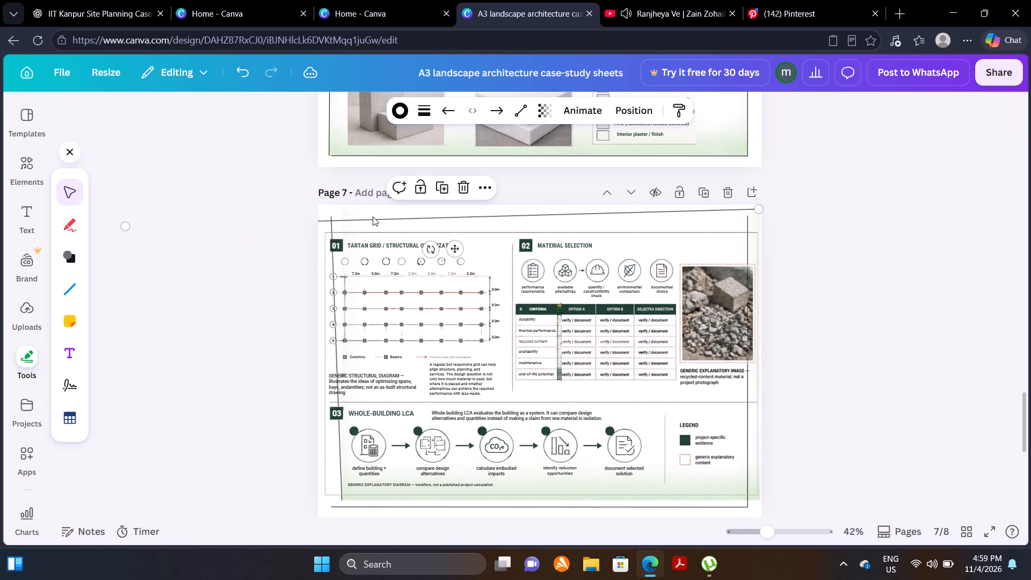
Undo the page 7 edits, including the pasted page 3 content, back to the blank framed page.
key(ctrl+z)
key(ctrl+z)
key(ctrl+z)
key(ctrl+z)
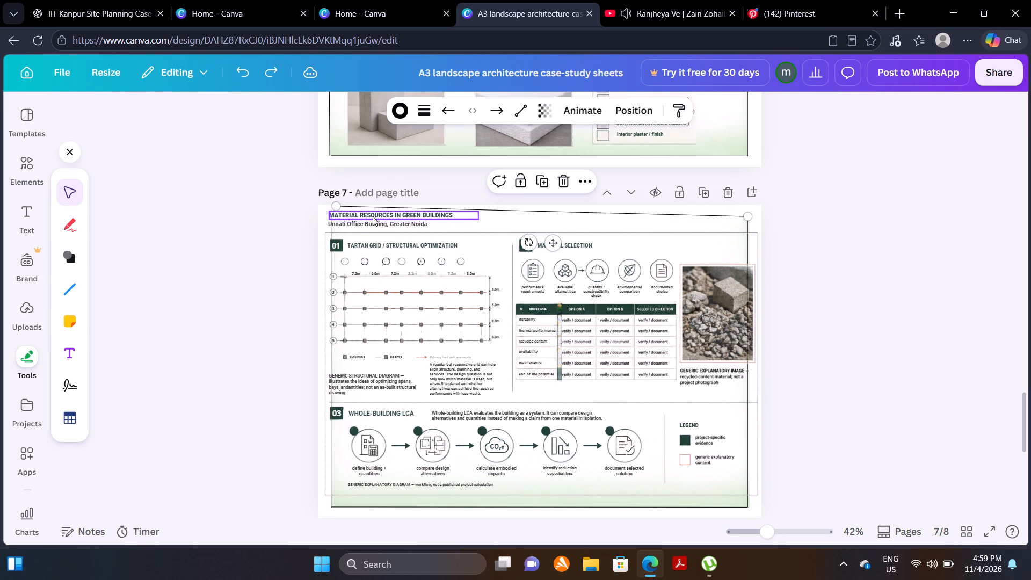
key(ctrl+z)
key(ctrl+z)
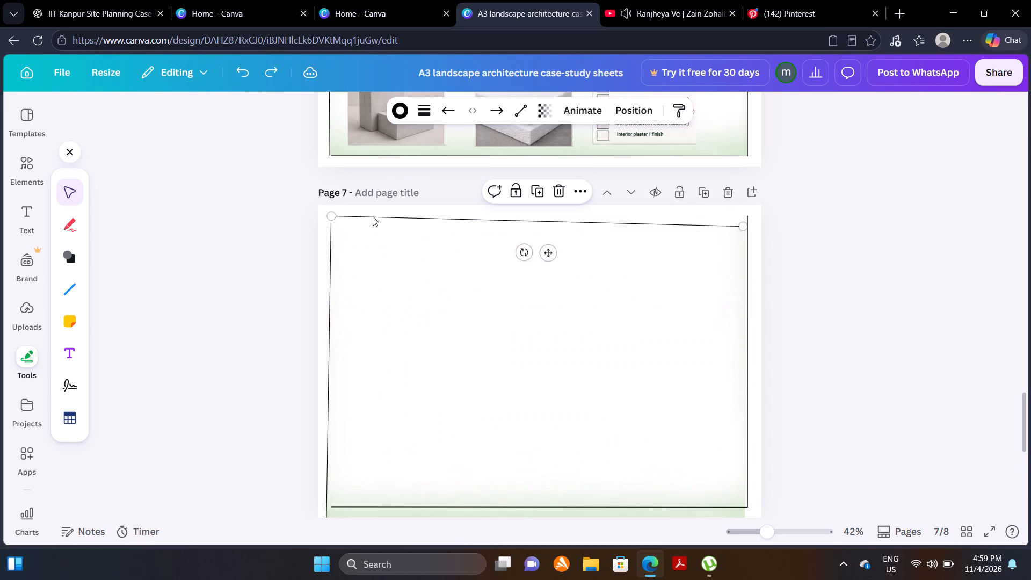
key(ctrl+z)
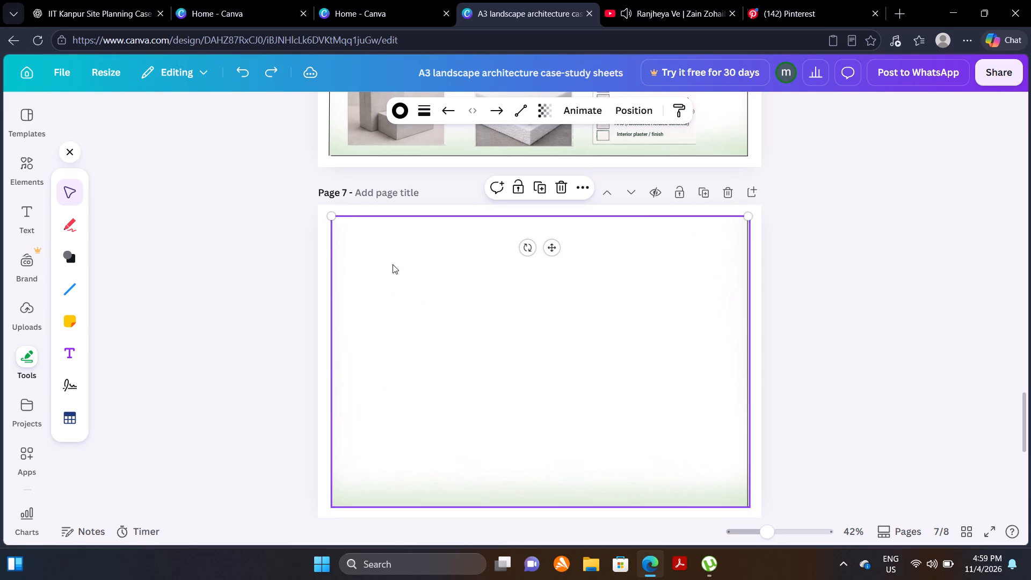
click(803, 260)
Delete the "MATERIAL RESOURCES IN GREEN BUILDINGS" title and the horizontal header rule from page 4.
scroll(419, 250, down, 5)
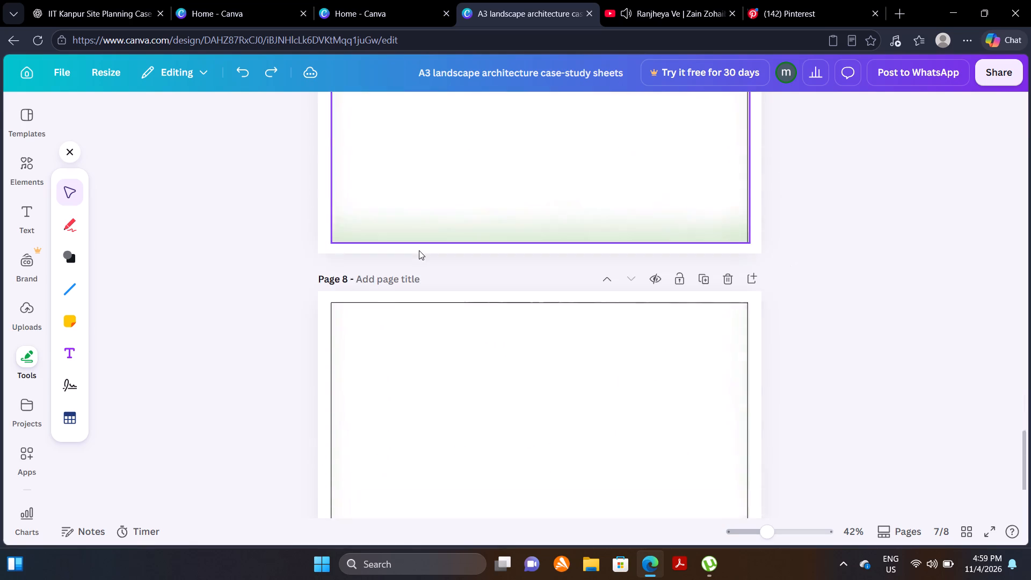
scroll(419, 250, up, 9)
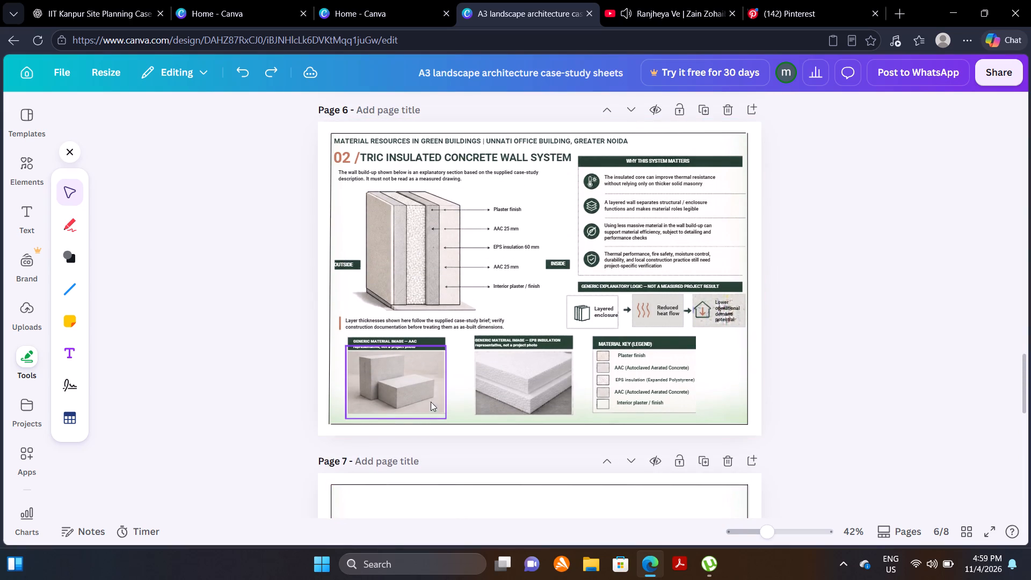
scroll(427, 395, up, 1)
scroll(375, 287, up, 4)
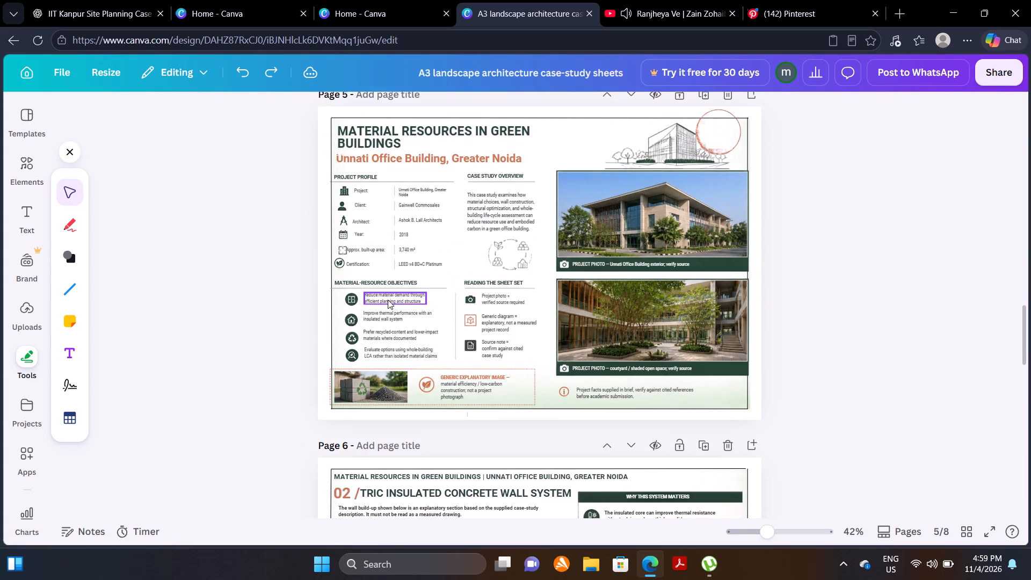
scroll(398, 317, up, 1)
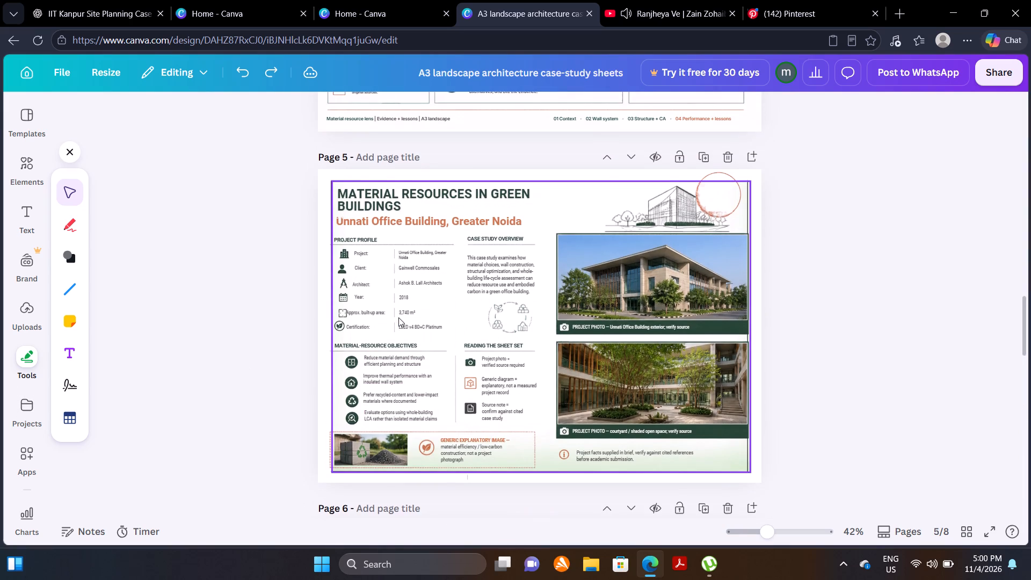
scroll(398, 317, up, 4)
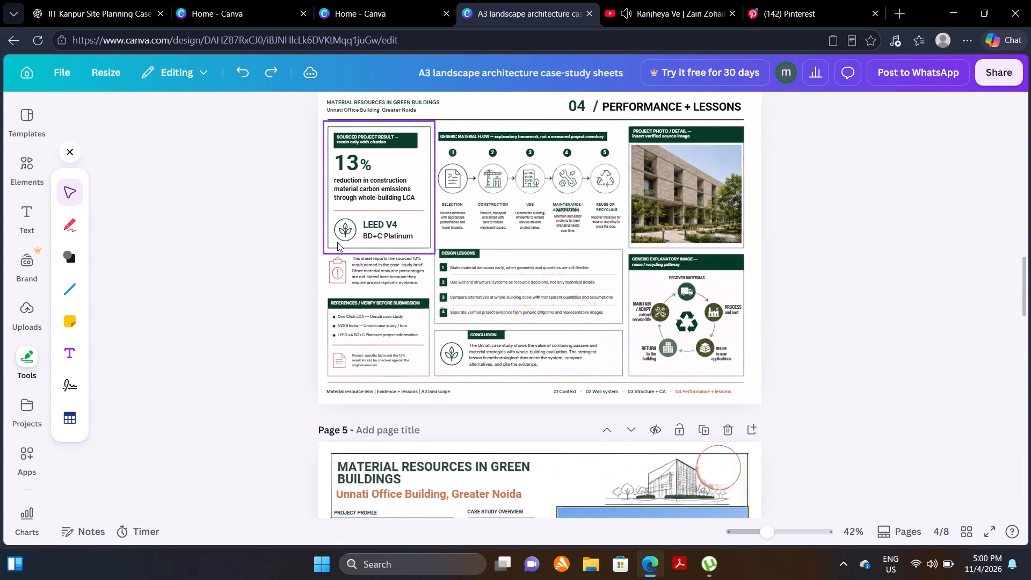
scroll(338, 243, up, 1)
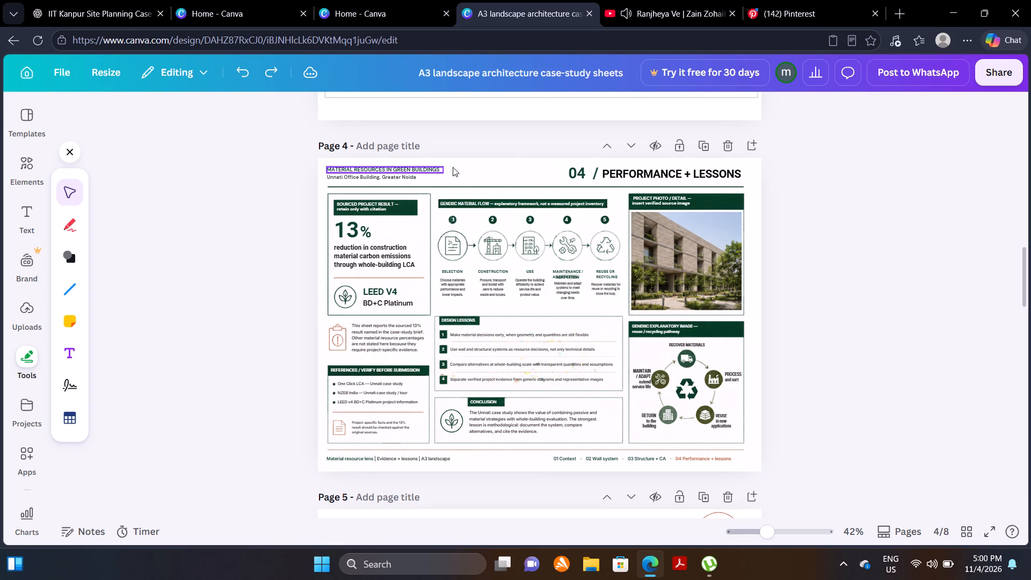
click(437, 169)
key(Delete)
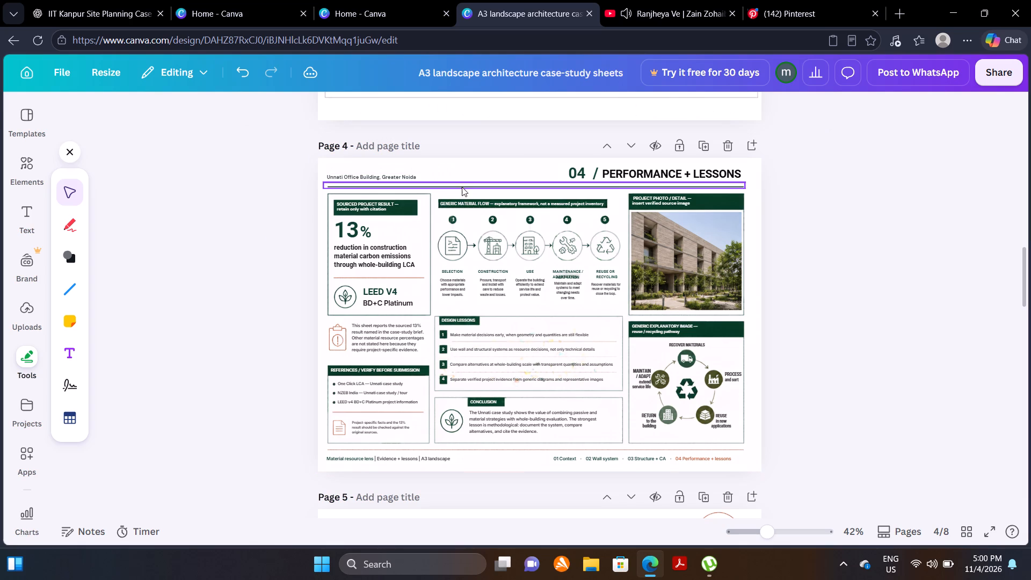
click(457, 182)
key(Delete)
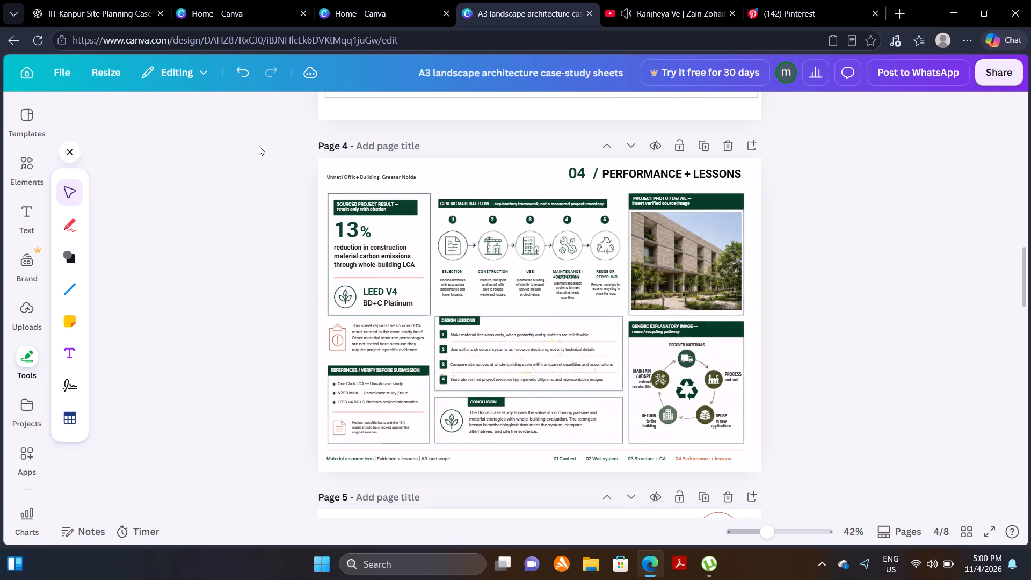
Look over rebuilt page 6 and blank framed page 7, and return to the original sheet on page 3.
scroll(382, 233, down, 12)
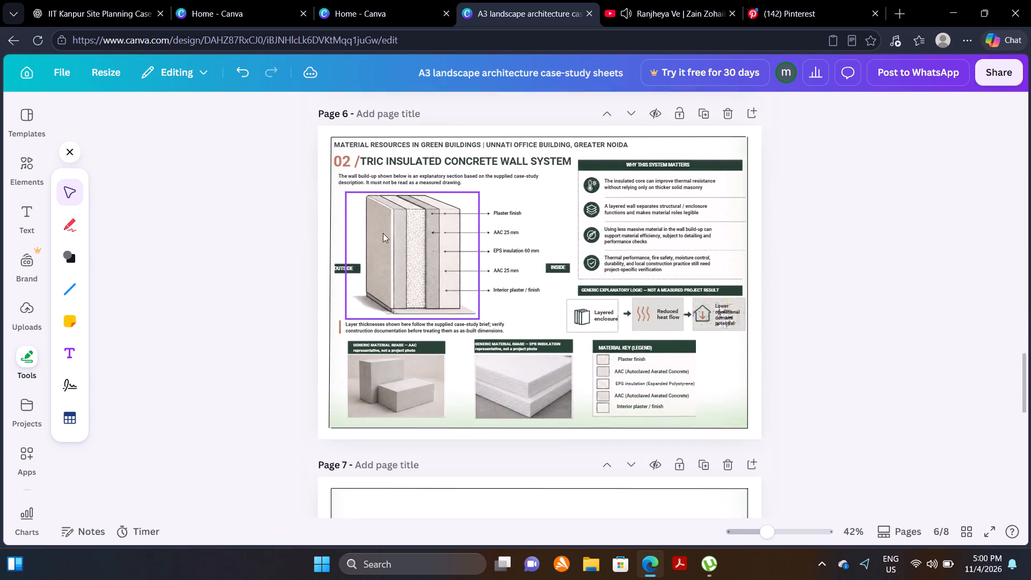
scroll(382, 232, down, 5)
scroll(382, 232, up, 3)
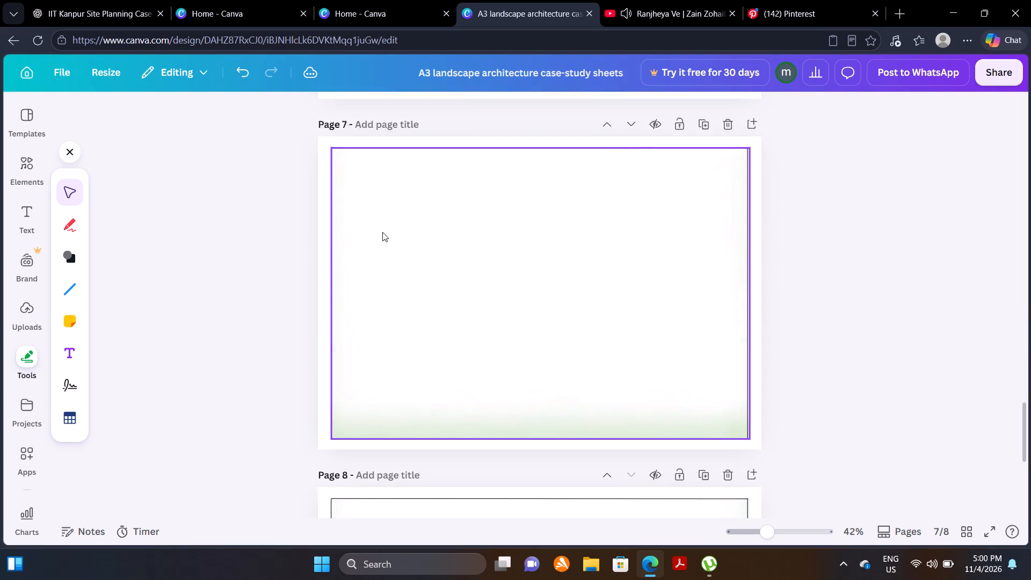
scroll(382, 232, up, 14)
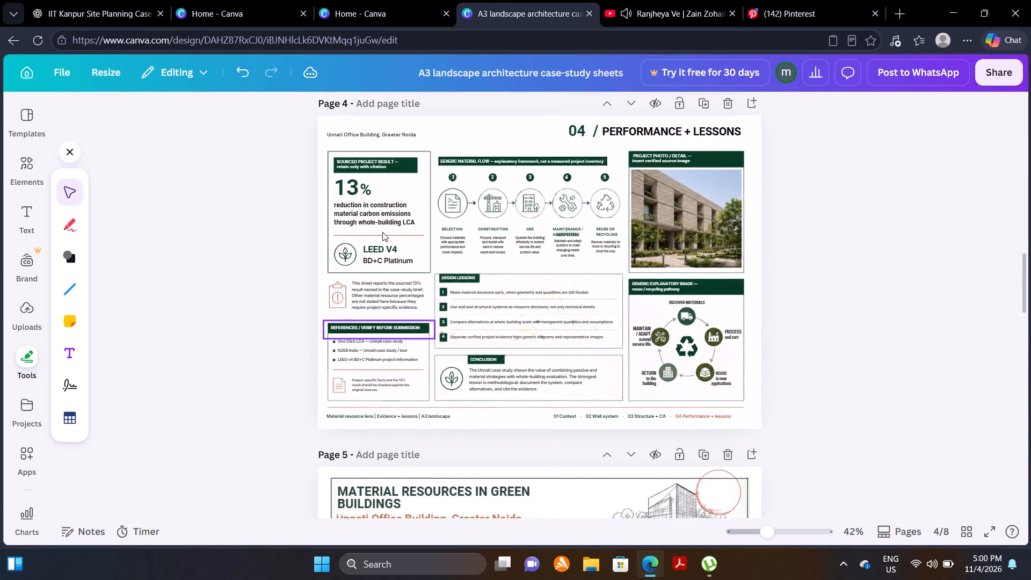
scroll(382, 232, up, 5)
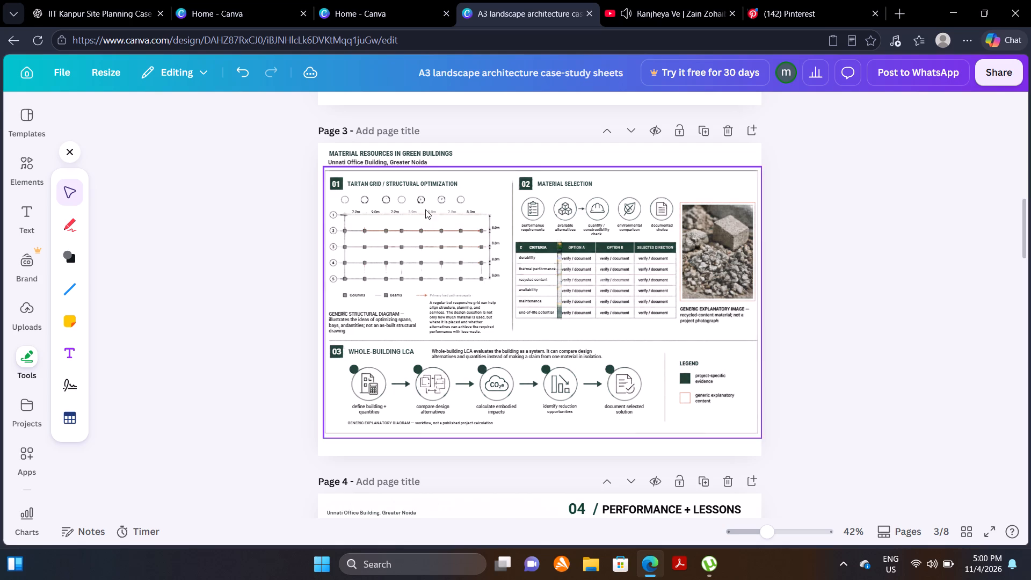
Crop the background image on page 3 slightly on all four sides to trim off its outer border lines.
click(425, 170)
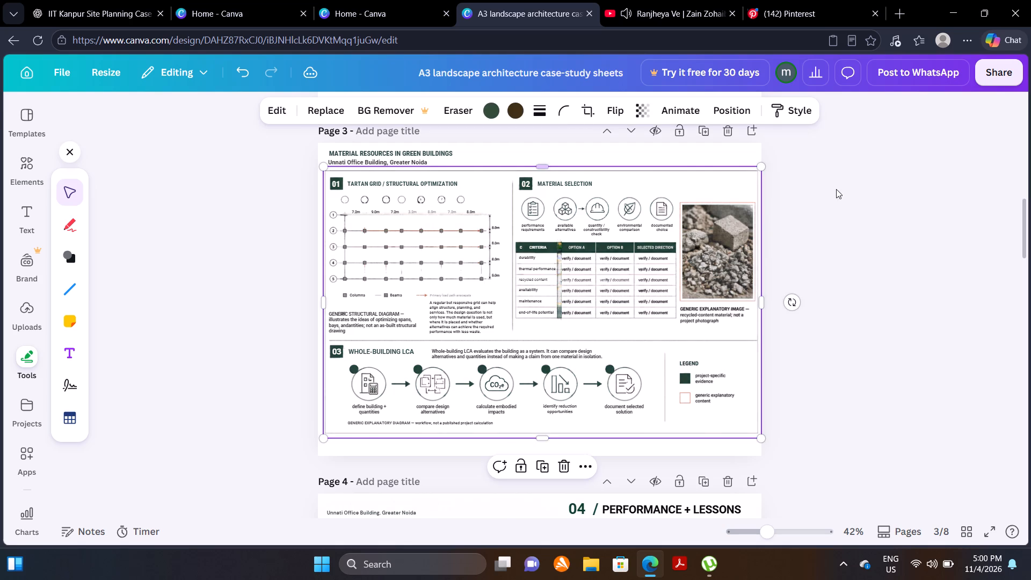
click(840, 189)
click(749, 171)
click(751, 171)
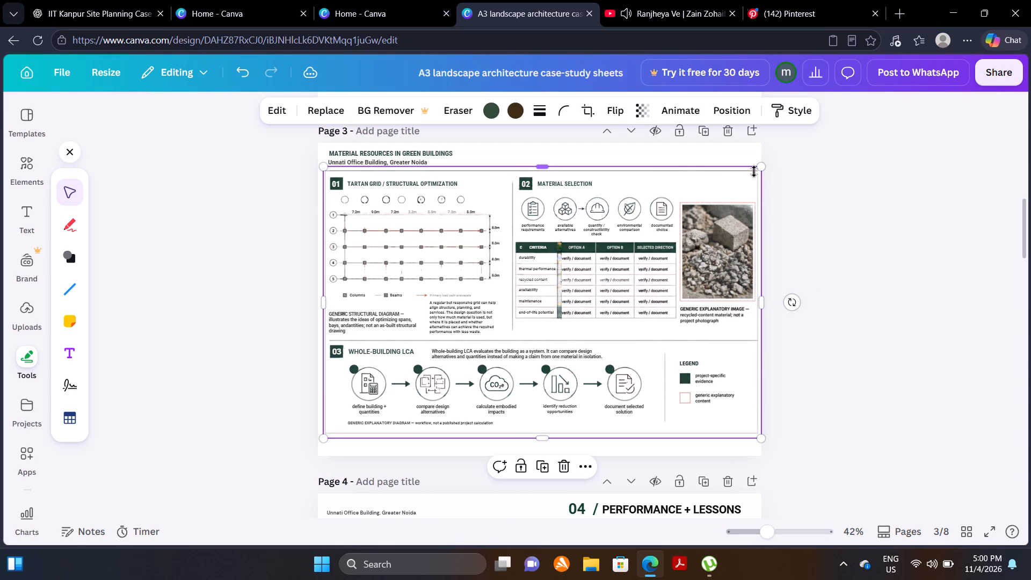
click(760, 168)
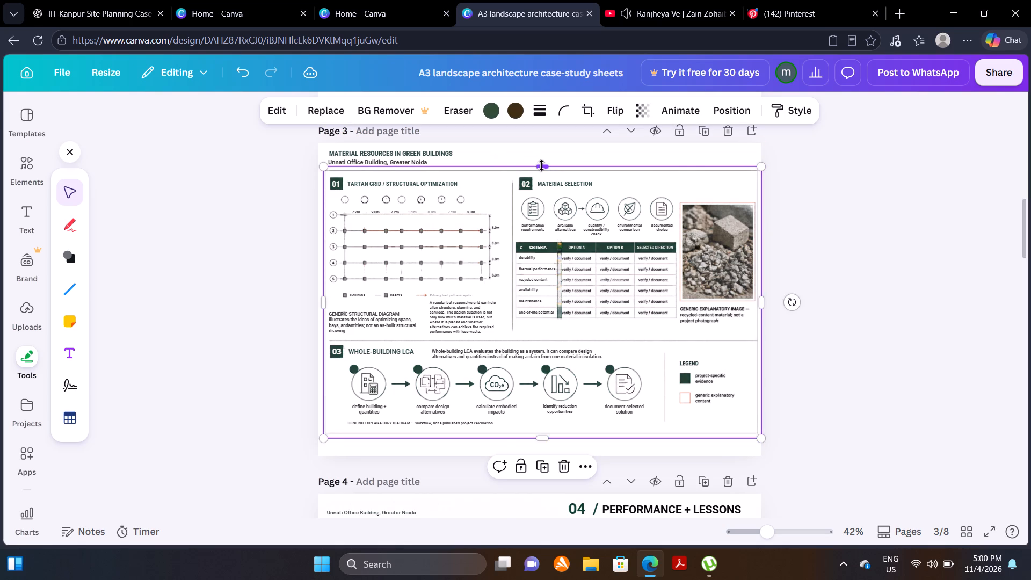
click(541, 165)
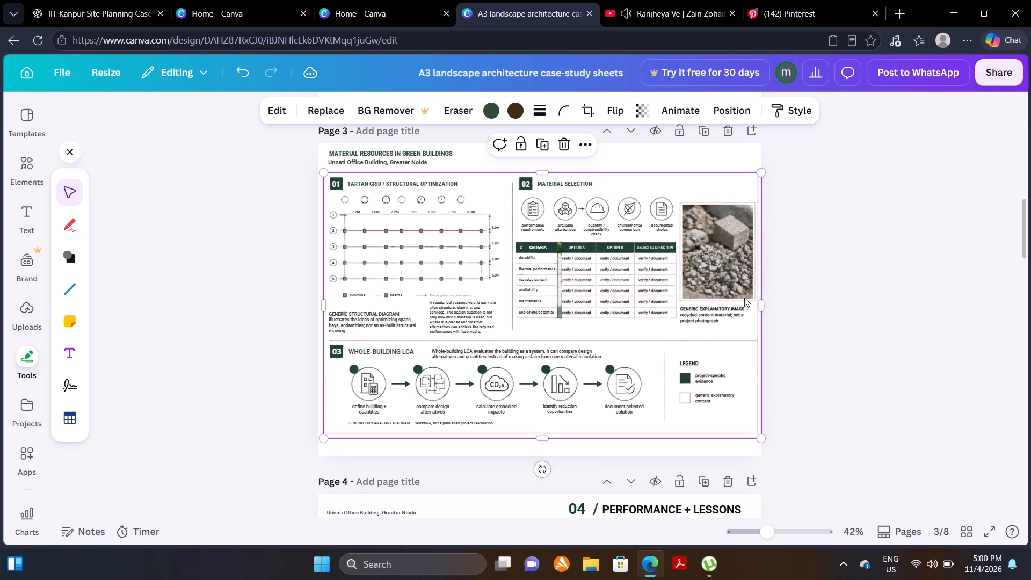
drag(763, 301, 755, 301)
drag(539, 438, 540, 430)
click(474, 421)
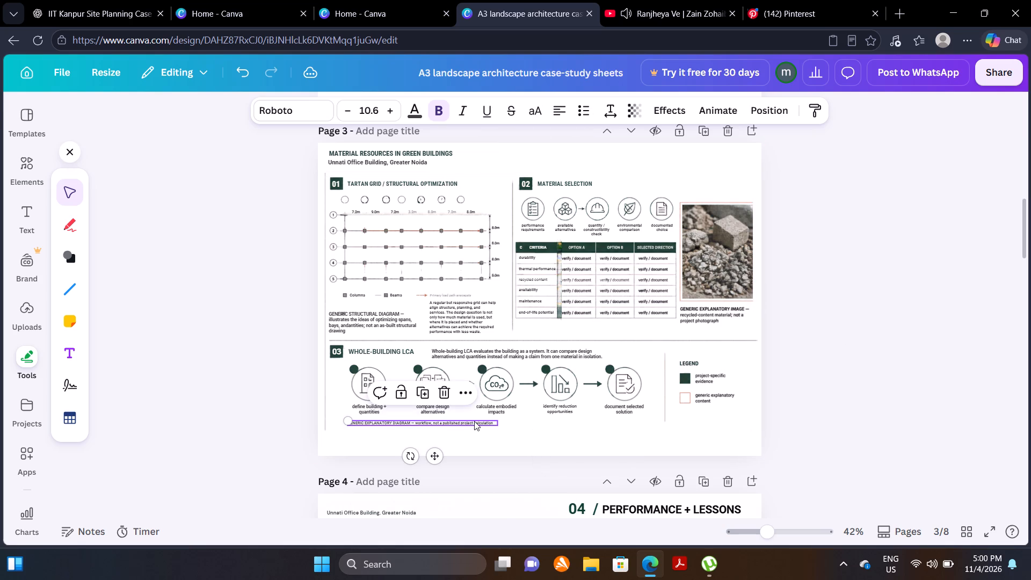
click(323, 311)
drag(324, 302, 325, 302)
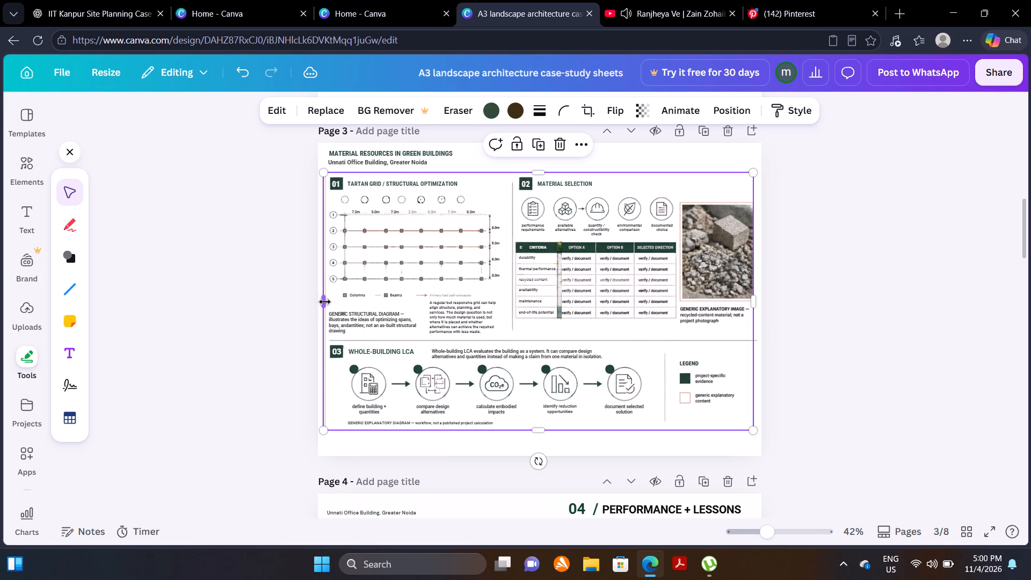
drag(325, 302, 330, 302)
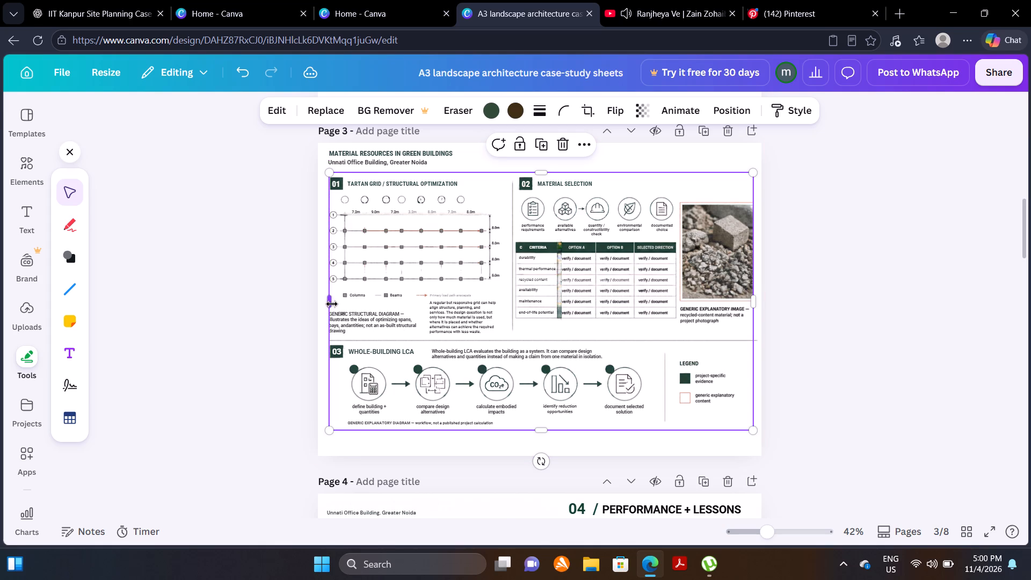
click(331, 304)
click(263, 280)
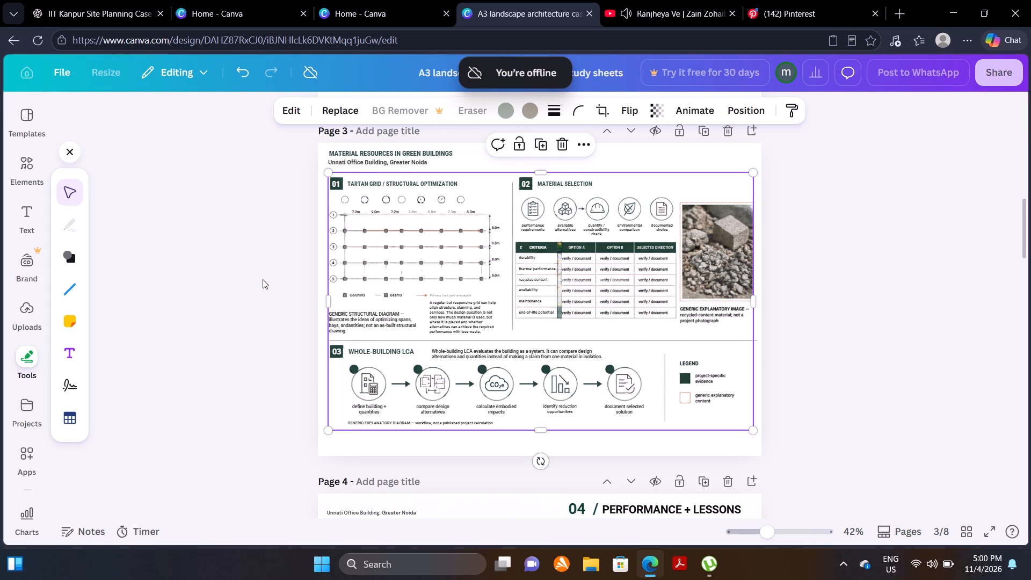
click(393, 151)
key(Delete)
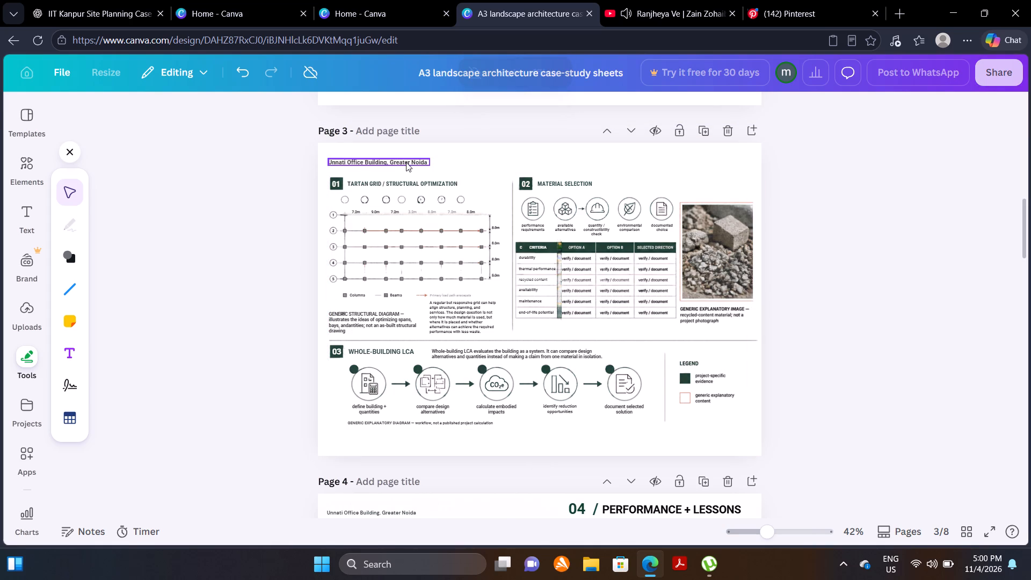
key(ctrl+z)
Delete the "Unnati Office Building, Greater Noida" subtitle on page 3 and move the "MATERIAL RESOURCES IN GREEN BUILDINGS" title down above section 01.
click(404, 163)
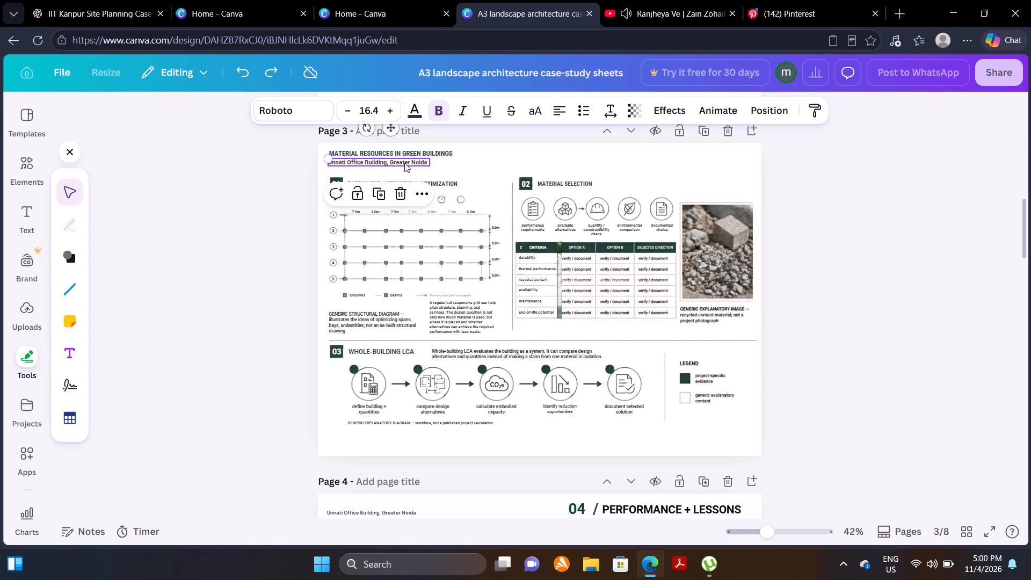
key(Delete)
drag(397, 153, 406, 164)
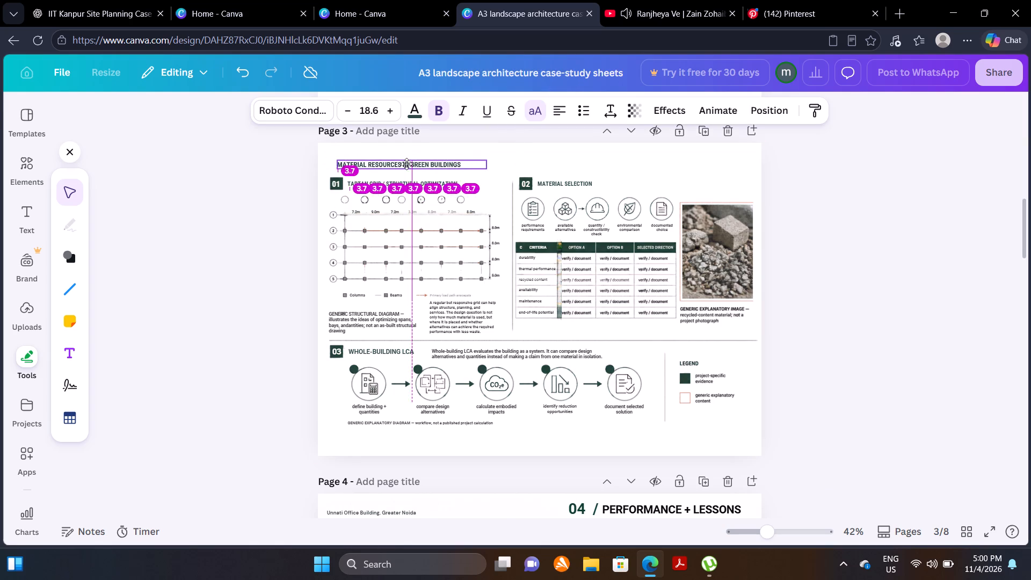
drag(406, 164, 404, 165)
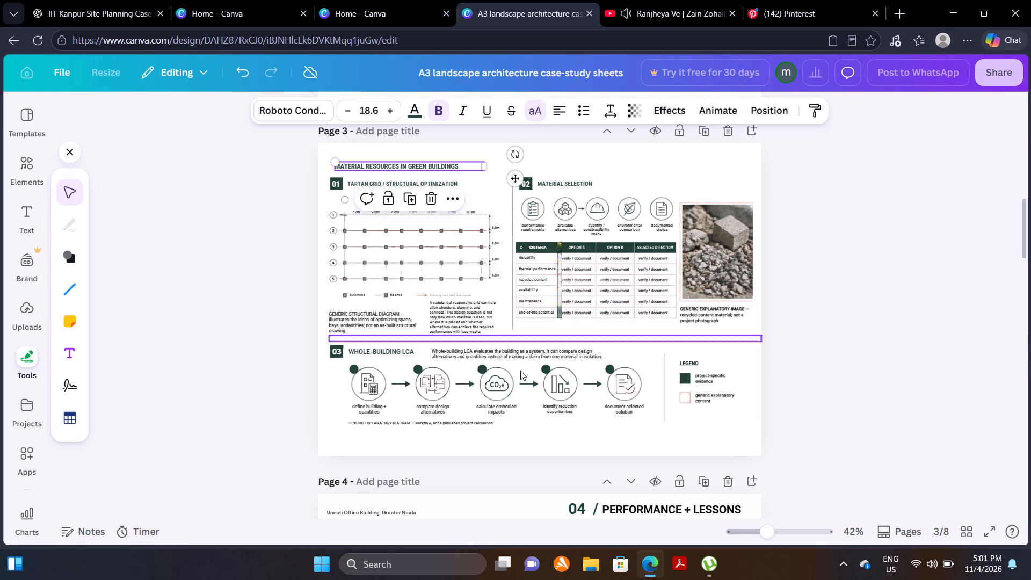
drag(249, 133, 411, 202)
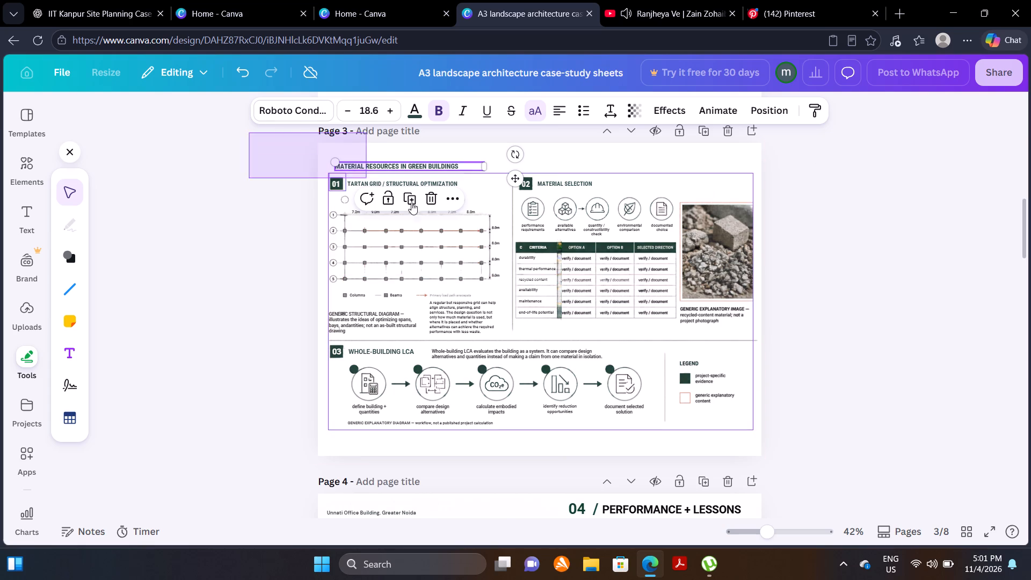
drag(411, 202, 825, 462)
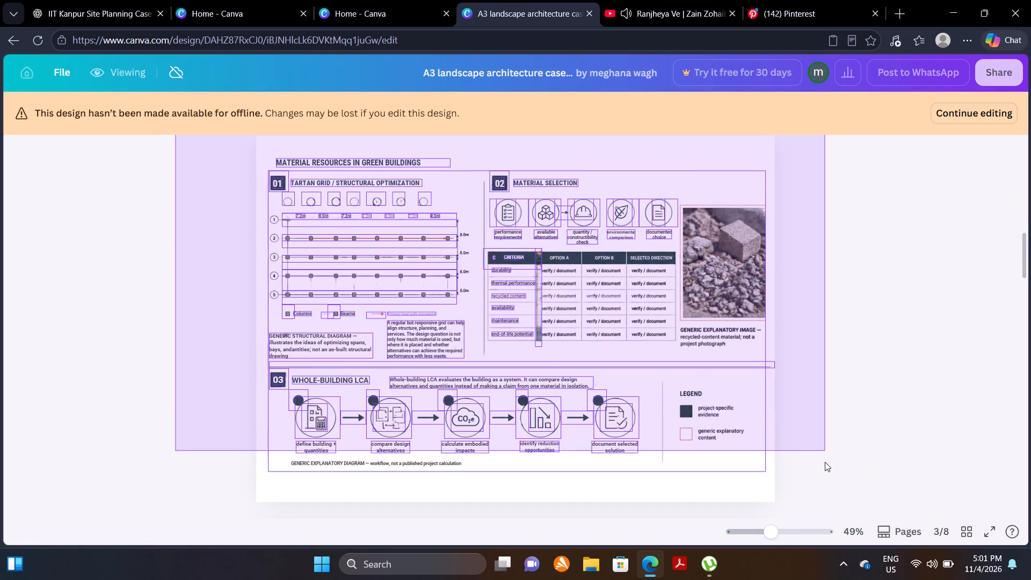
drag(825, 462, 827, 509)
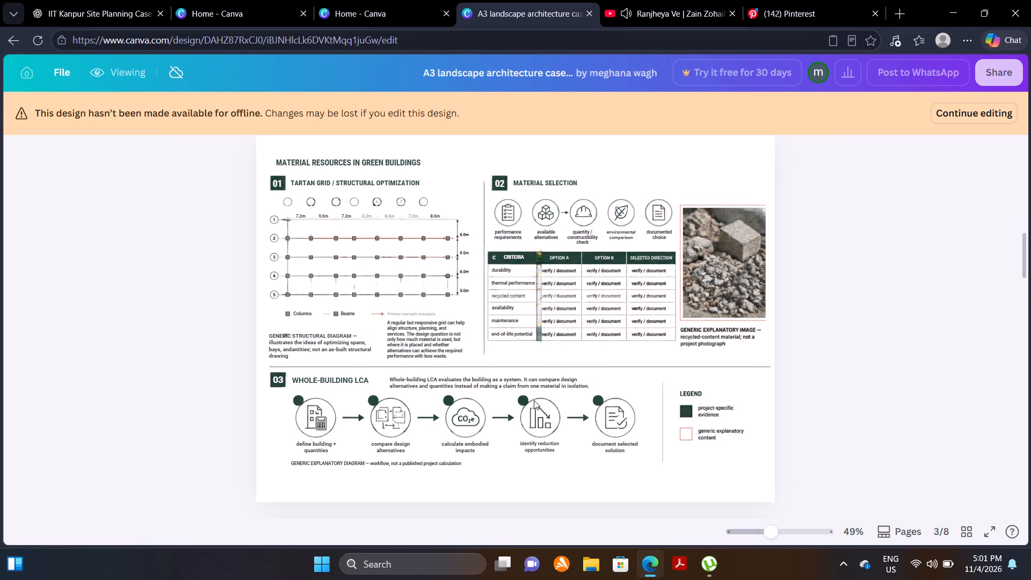
Check the computer's Wi-Fi connection status.
click(917, 560)
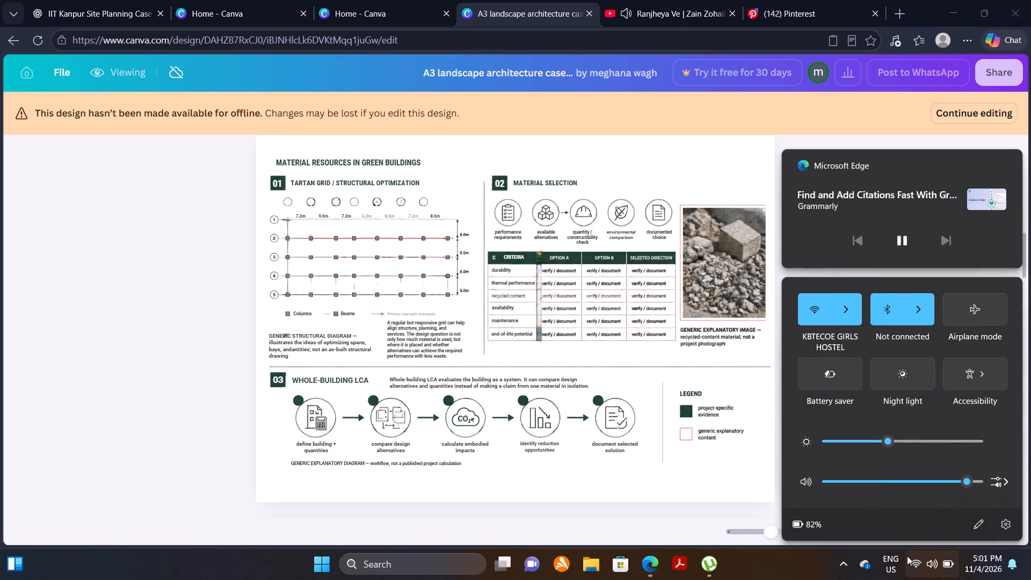
click(140, 200)
Review the rebuilt sheets on pages 5 and 6, the blank framed pages, and the original sheets at the start.
scroll(481, 340, down, 14)
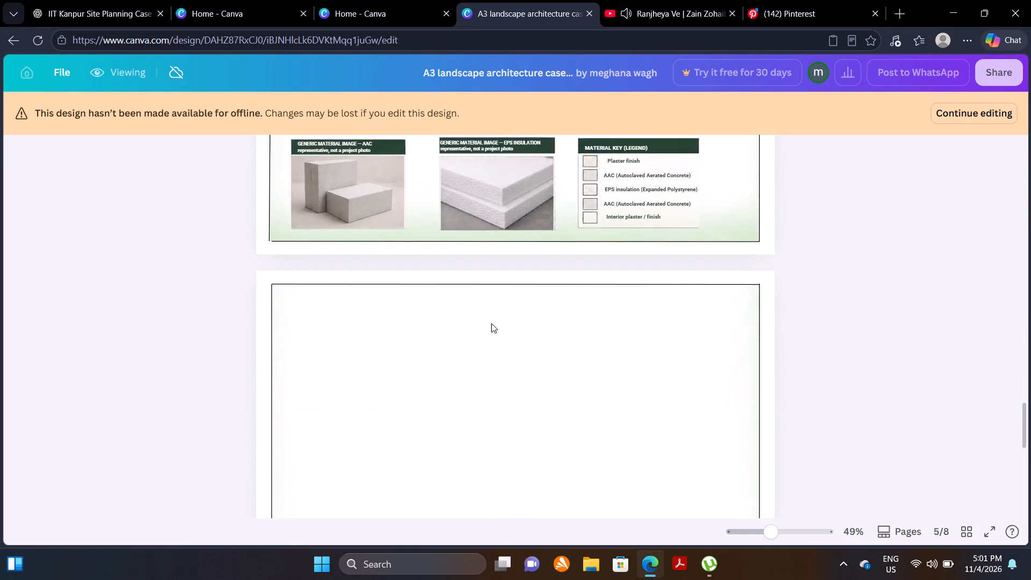
scroll(489, 319, down, 11)
scroll(483, 309, up, 12)
scroll(489, 239, down, 1)
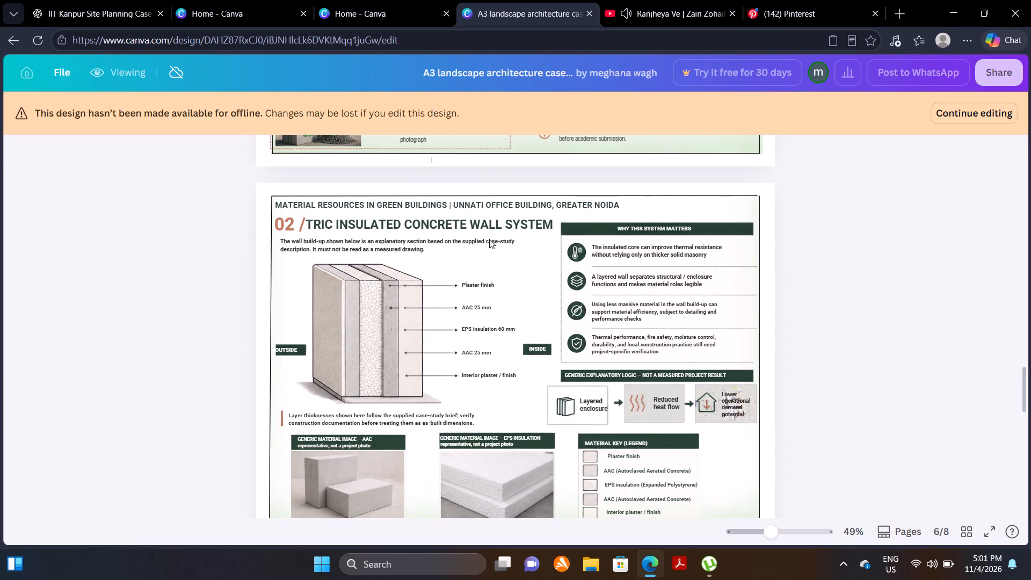
scroll(489, 239, down, 1)
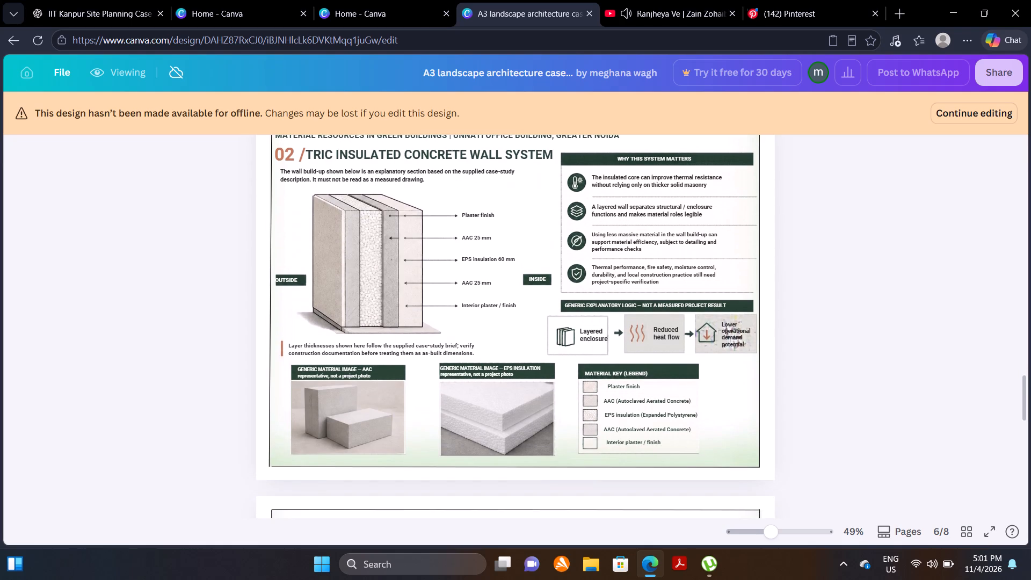
scroll(489, 239, up, 5)
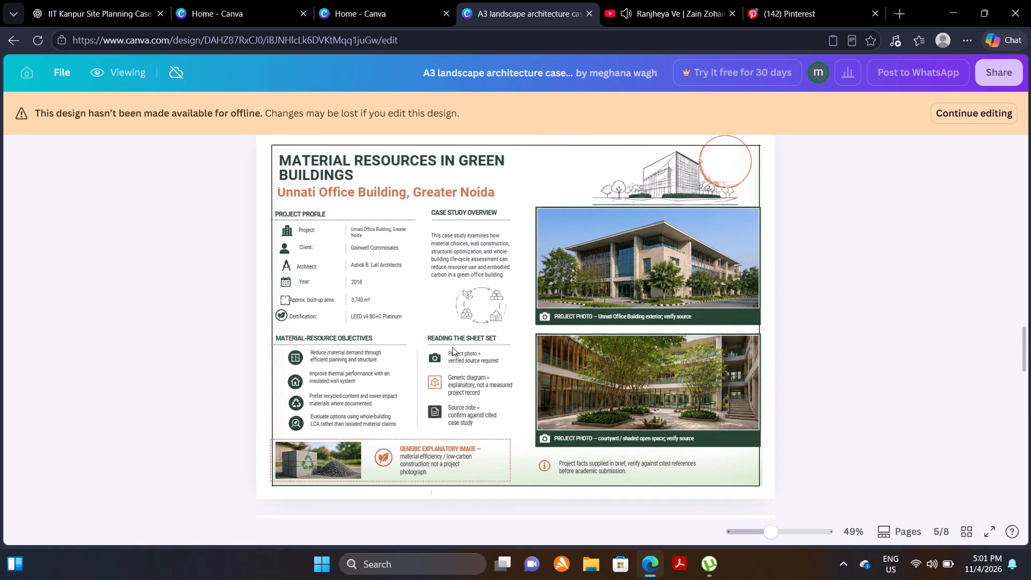
scroll(452, 347, down, 5)
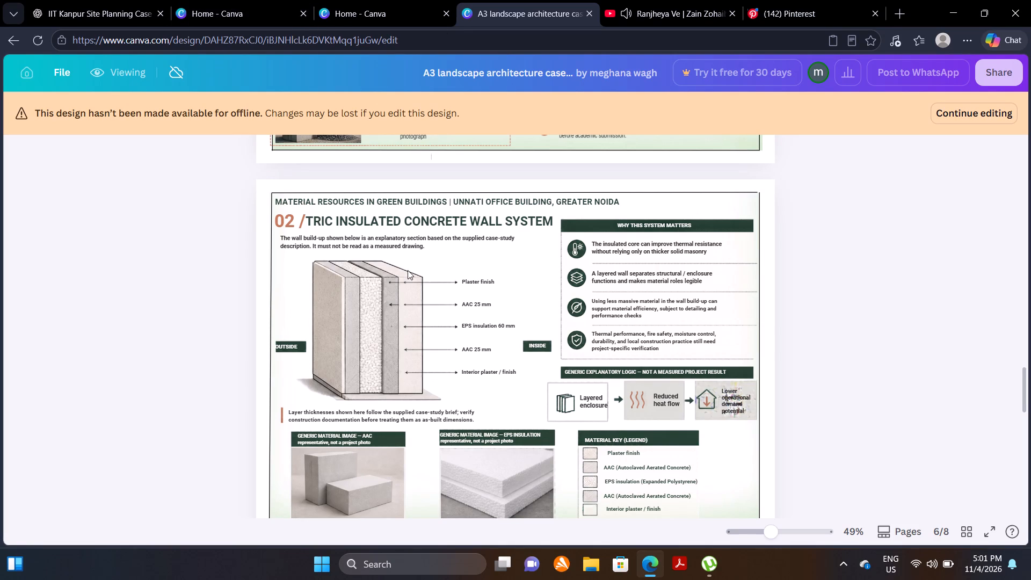
scroll(408, 270, down, 4)
scroll(499, 347, down, 7)
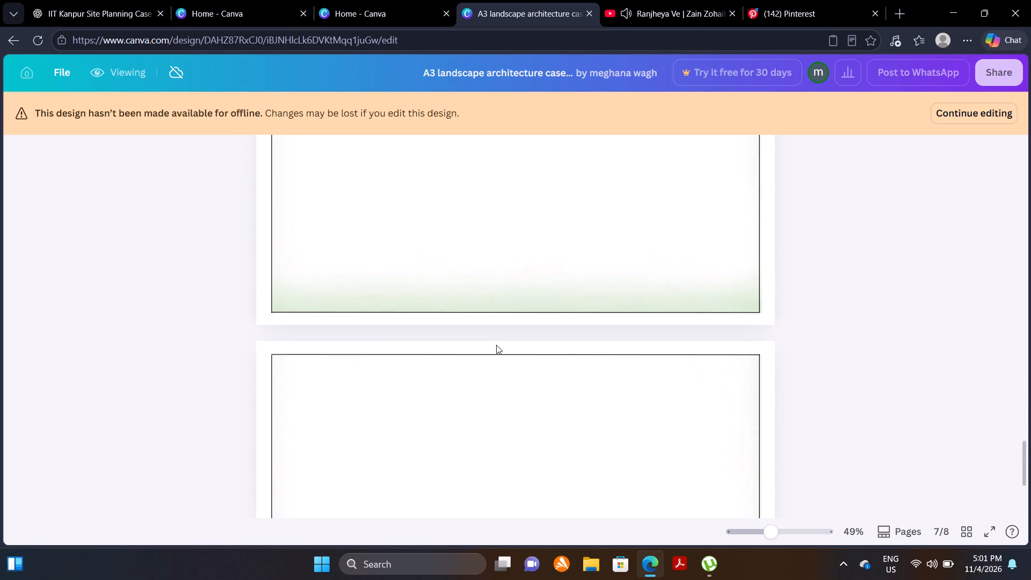
scroll(496, 345, down, 18)
scroll(496, 345, up, 12)
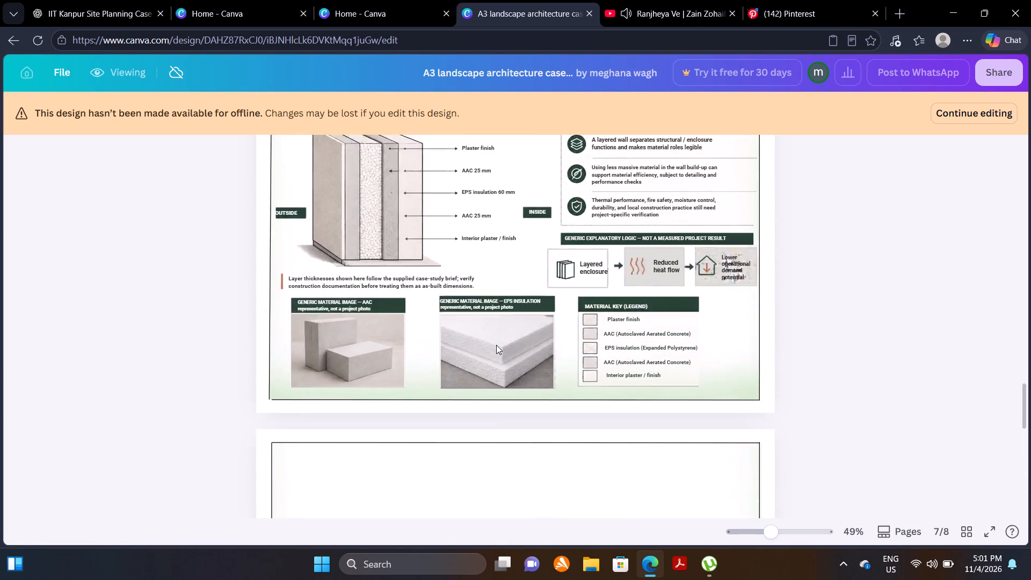
scroll(496, 345, up, 20)
scroll(496, 345, up, 1)
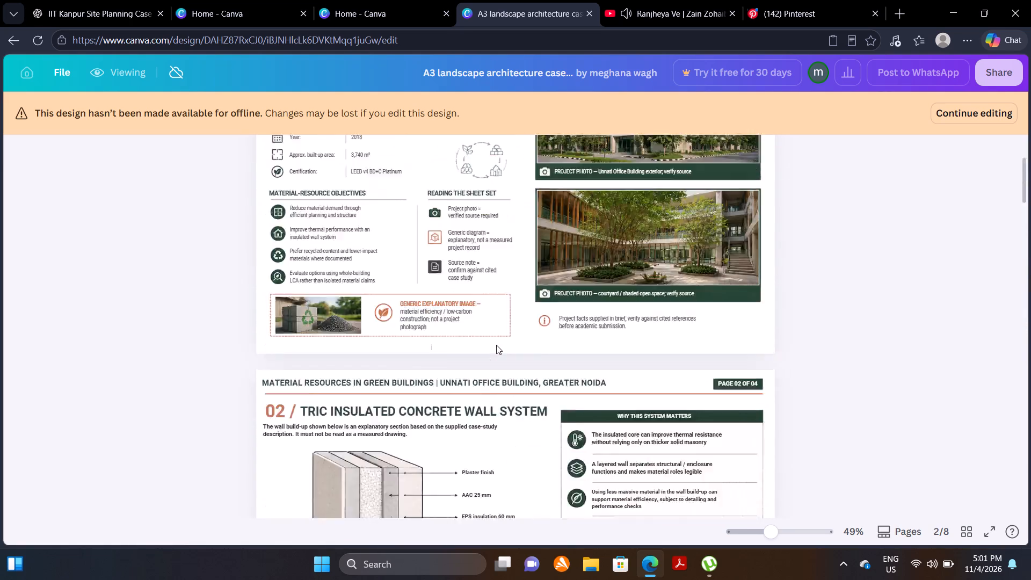
scroll(496, 345, up, 5)
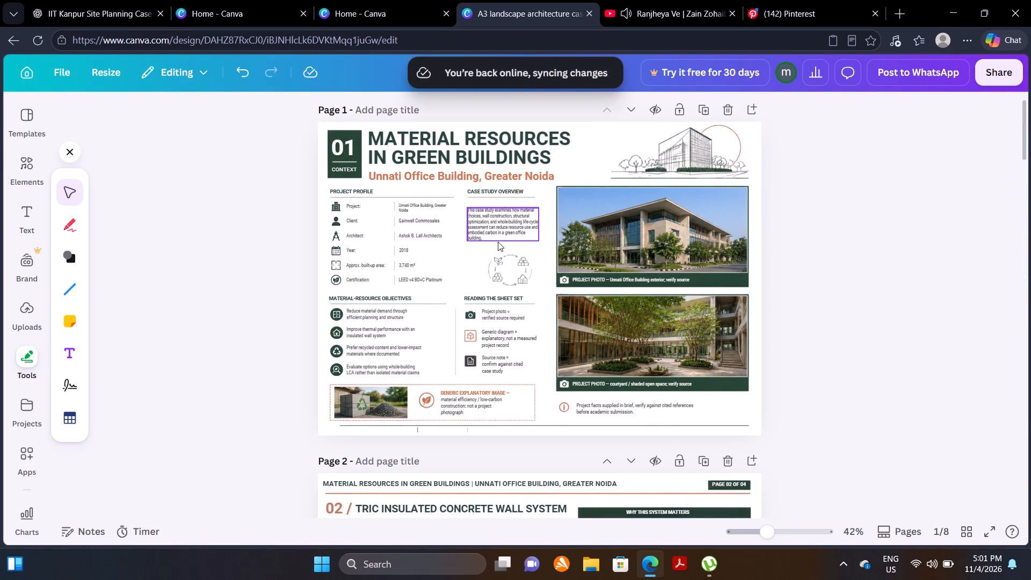
Delete the original project-profile page and the original insulated concrete wall system page from the start of the design.
scroll(498, 242, down, 1)
scroll(501, 242, up, 4)
click(726, 140)
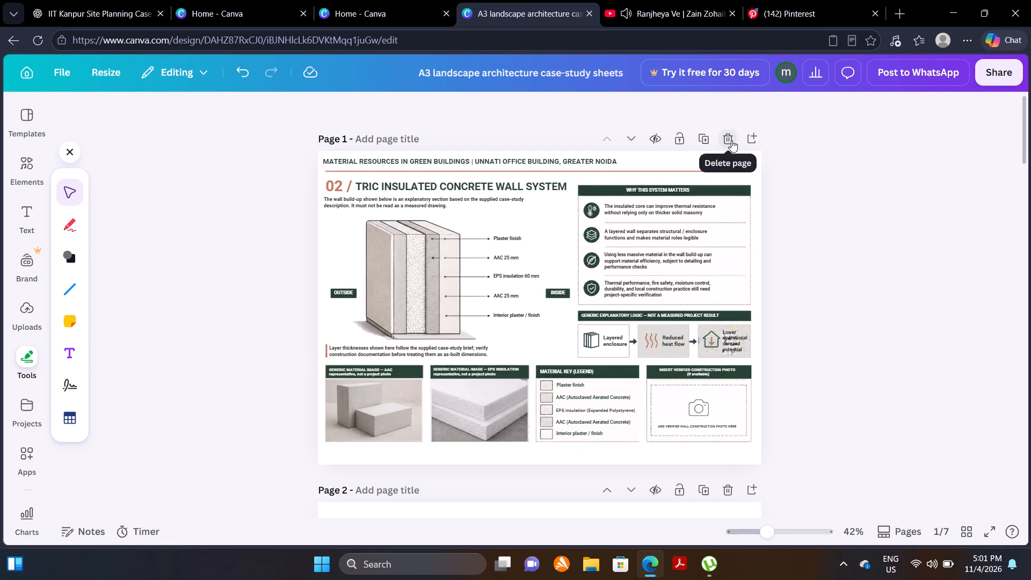
click(731, 140)
Copy all content of the tartan grid and material selection sheet on page 1 onto the blank framed page 5.
drag(249, 118, 353, 177)
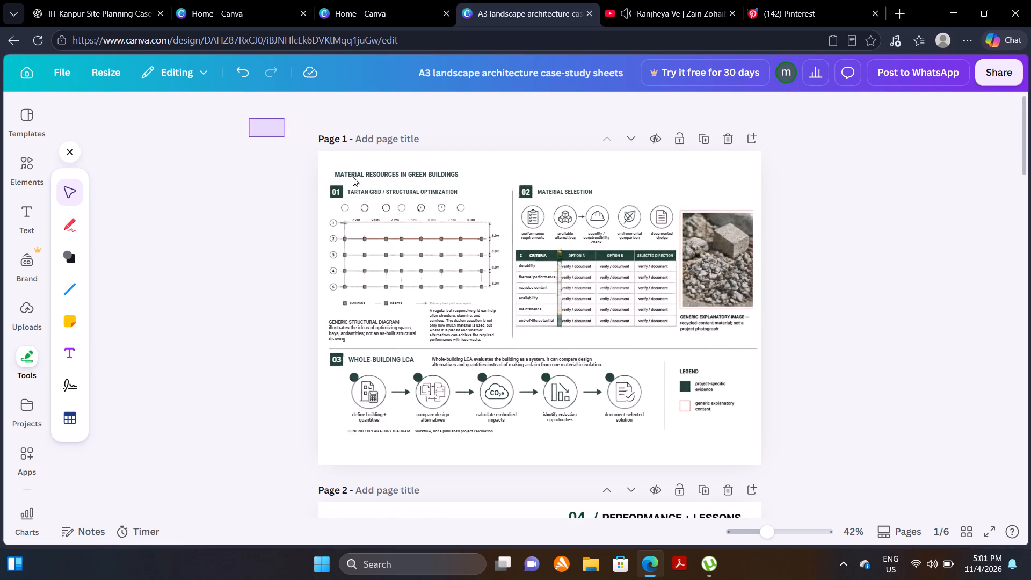
drag(353, 177, 913, 470)
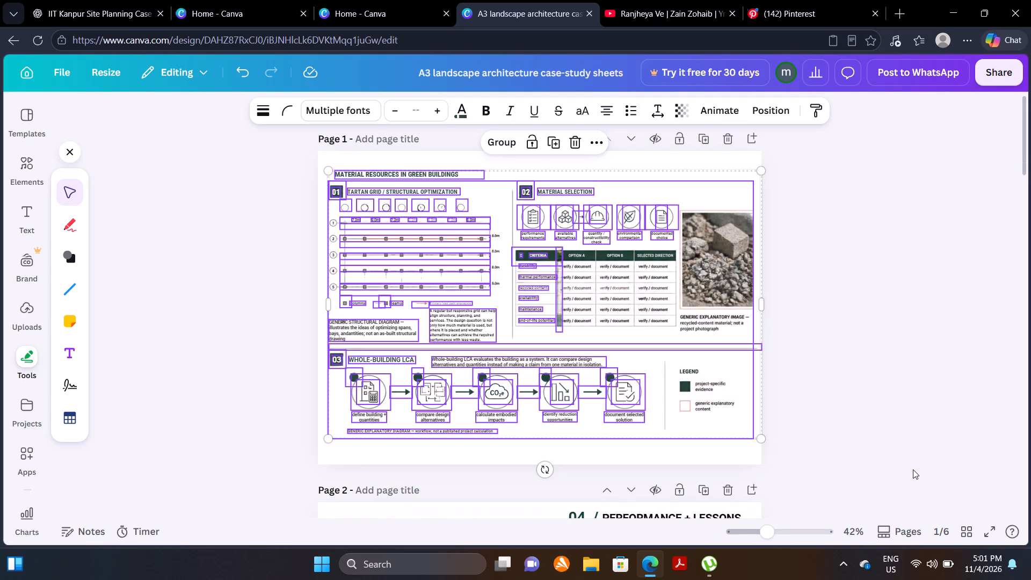
key(ctrl+c)
scroll(810, 434, down, 3)
scroll(810, 434, down, 20)
scroll(810, 434, down, 5)
scroll(587, 380, up, 9)
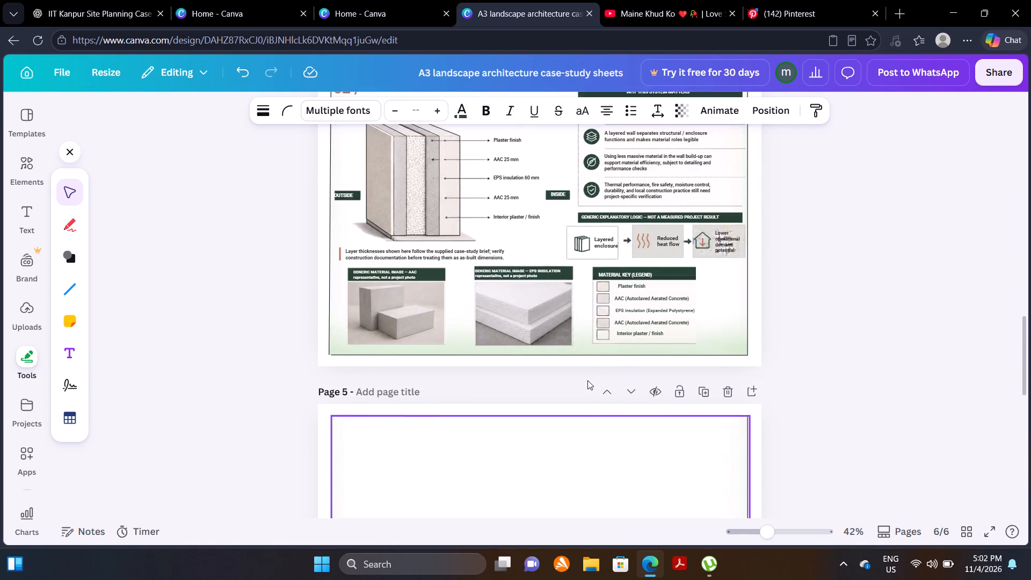
scroll(587, 380, down, 3)
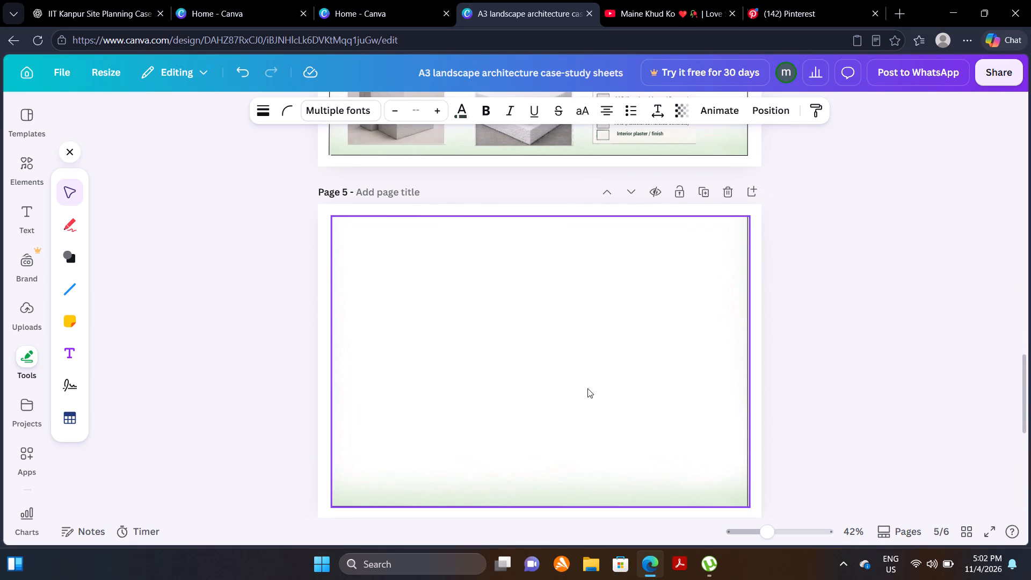
key(ctrl+v)
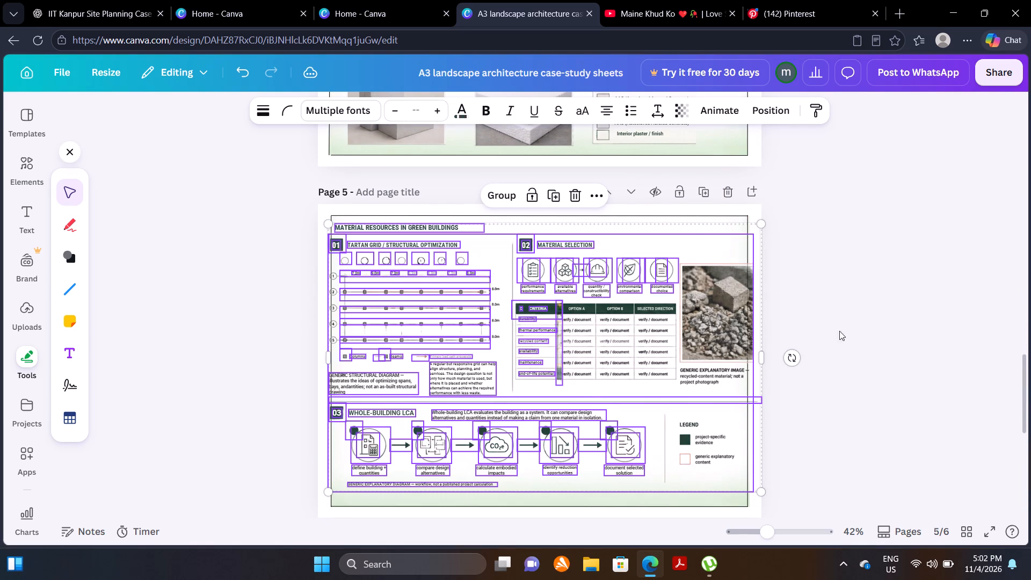
Delete the horizontal divider line above the "WHOLE-BUILDING LCA" section on page 5.
click(738, 401)
click(736, 401)
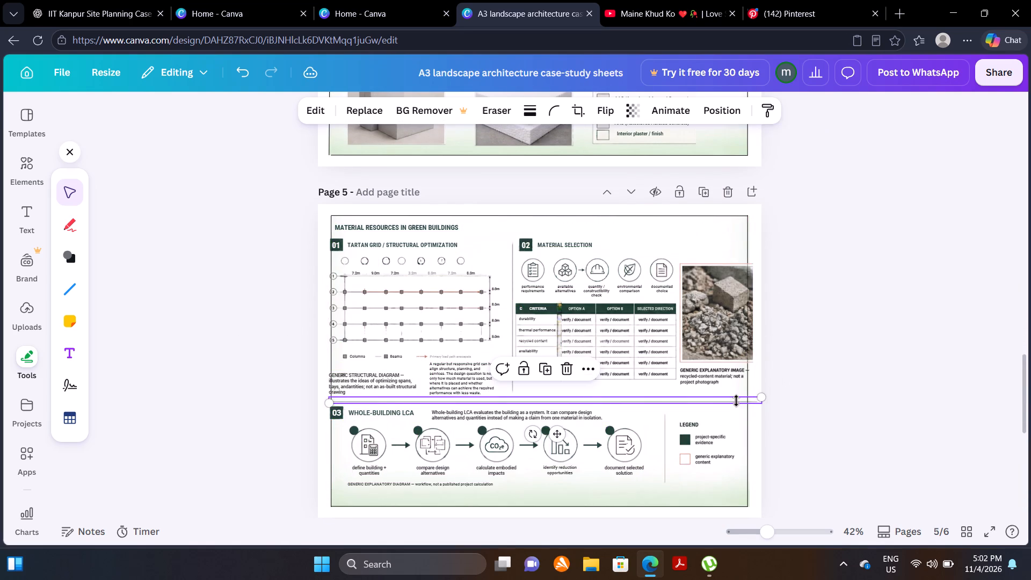
key(Delete)
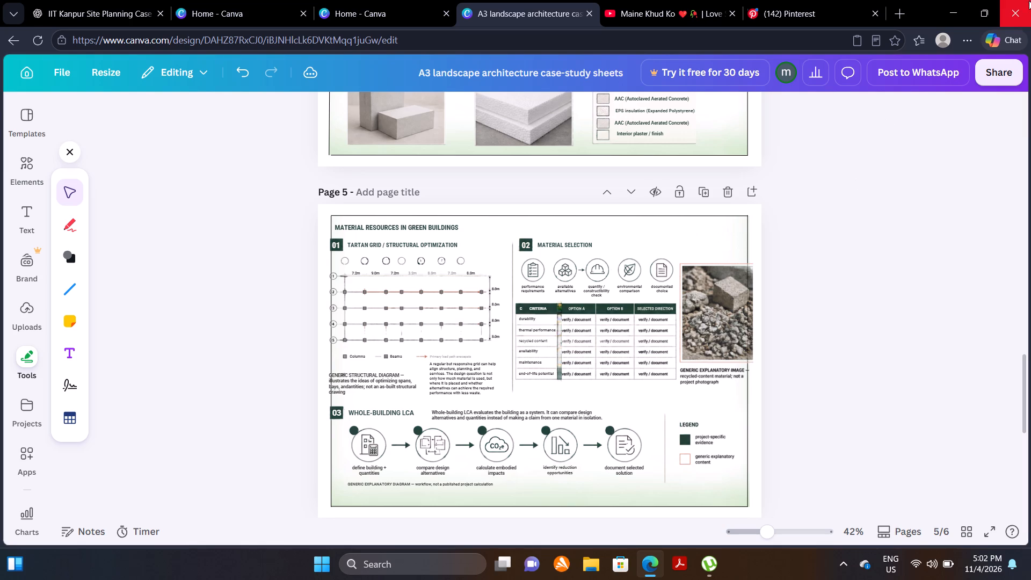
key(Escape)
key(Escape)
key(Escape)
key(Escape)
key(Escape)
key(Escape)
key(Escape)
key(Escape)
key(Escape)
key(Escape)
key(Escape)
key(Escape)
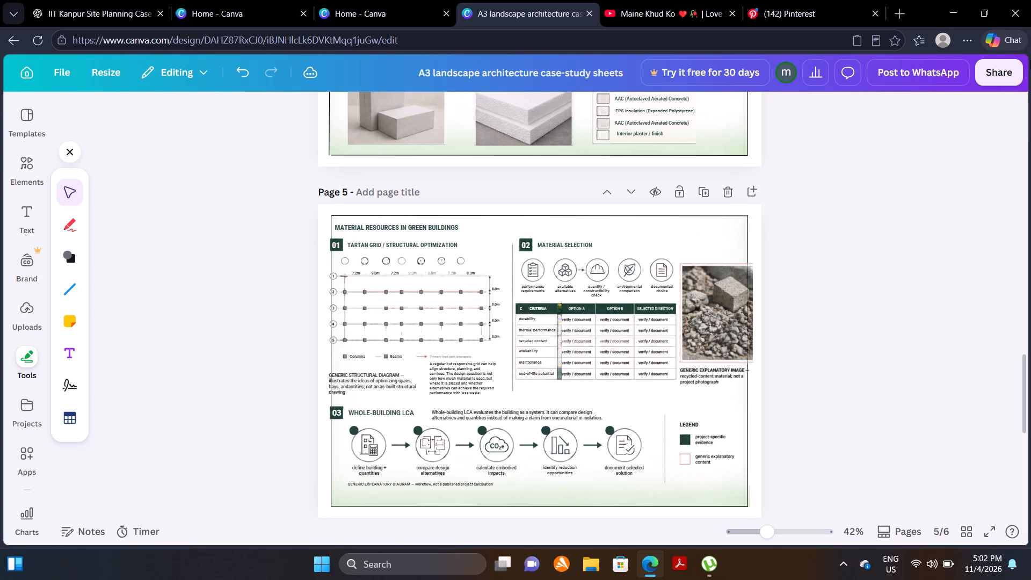
Switch to the YouTube page and play the song "Mere Nishan" from the mix playlist, skipping the advert.
click(674, 1)
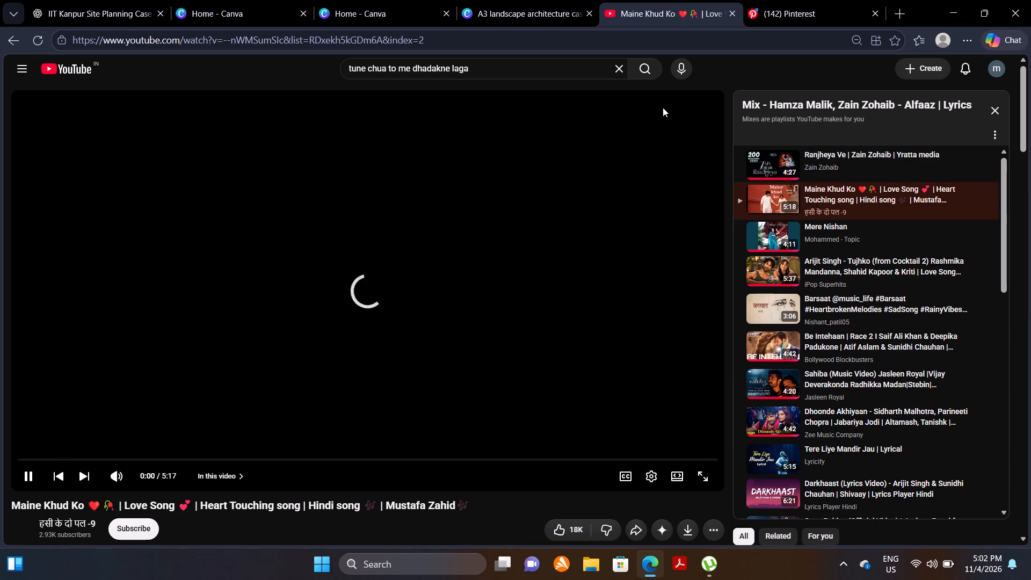
click(374, 278)
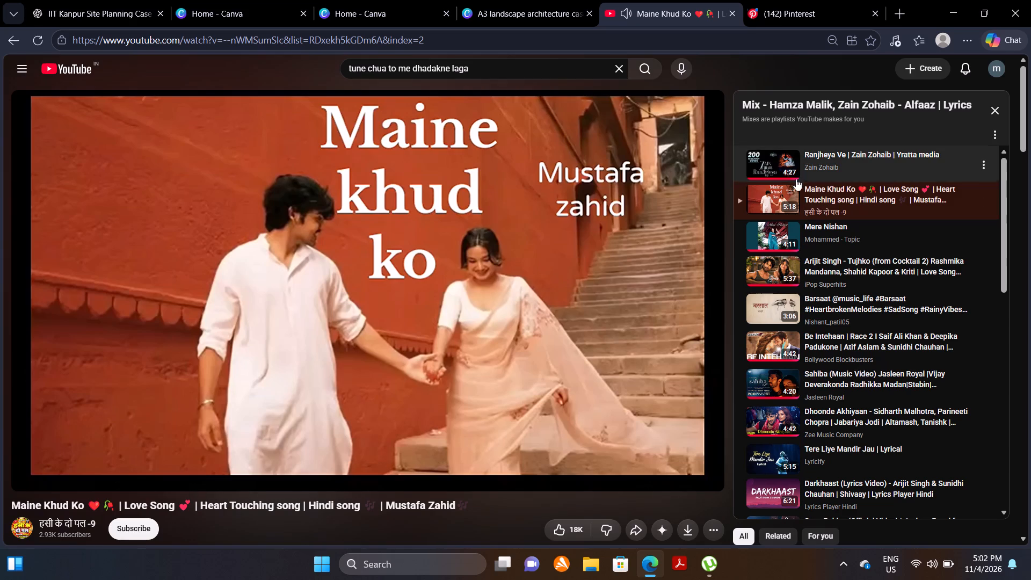
click(821, 229)
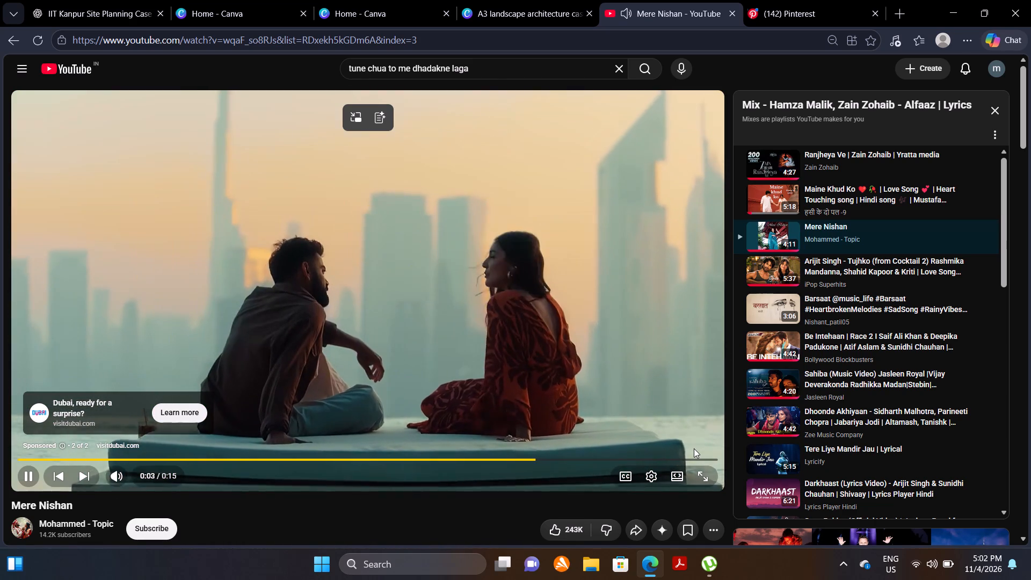
click(690, 444)
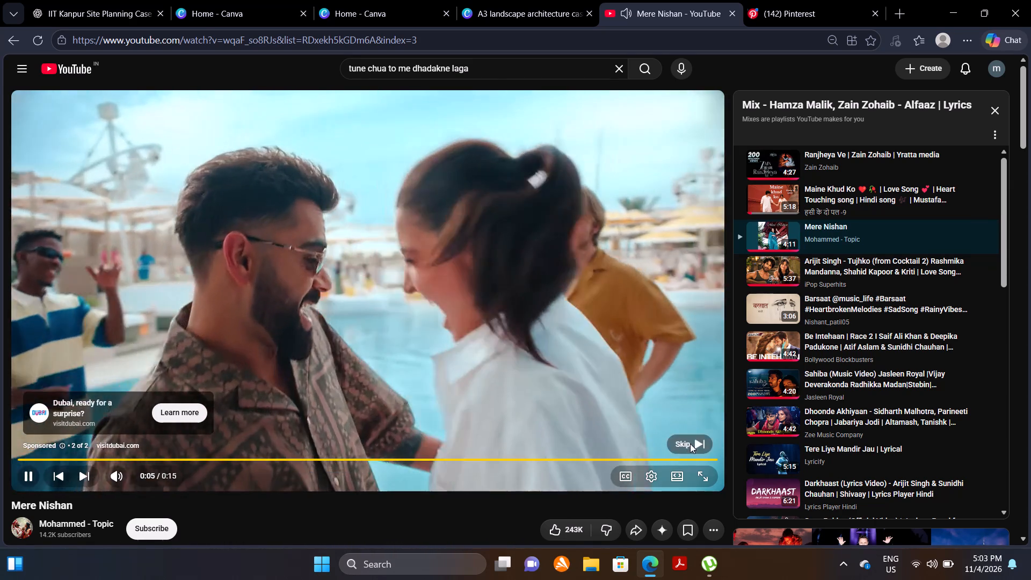
Turn up the YouTube player's volume and raise the system volume to maximum.
drag(148, 501, 222, 502)
click(918, 561)
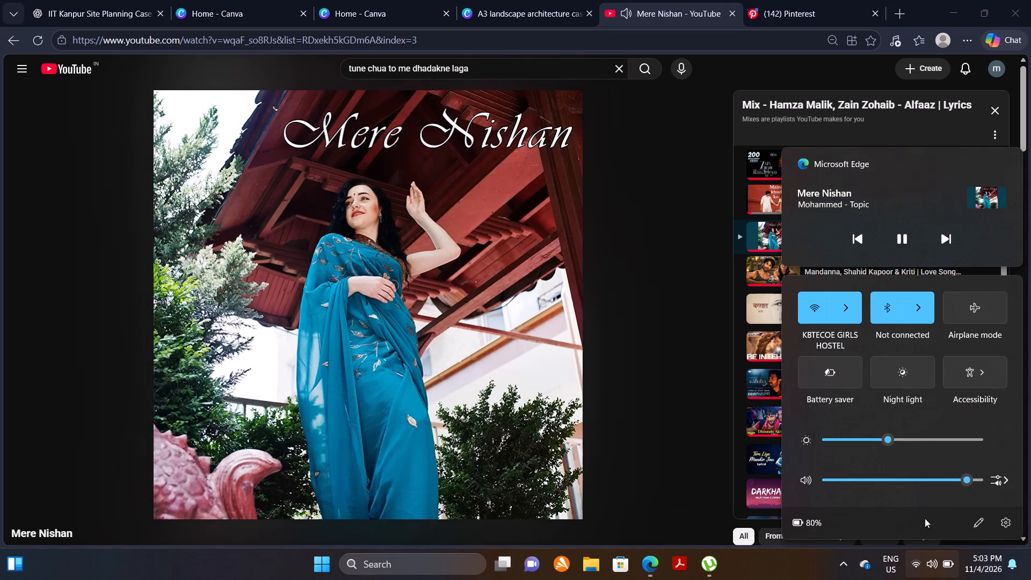
drag(967, 482, 999, 472)
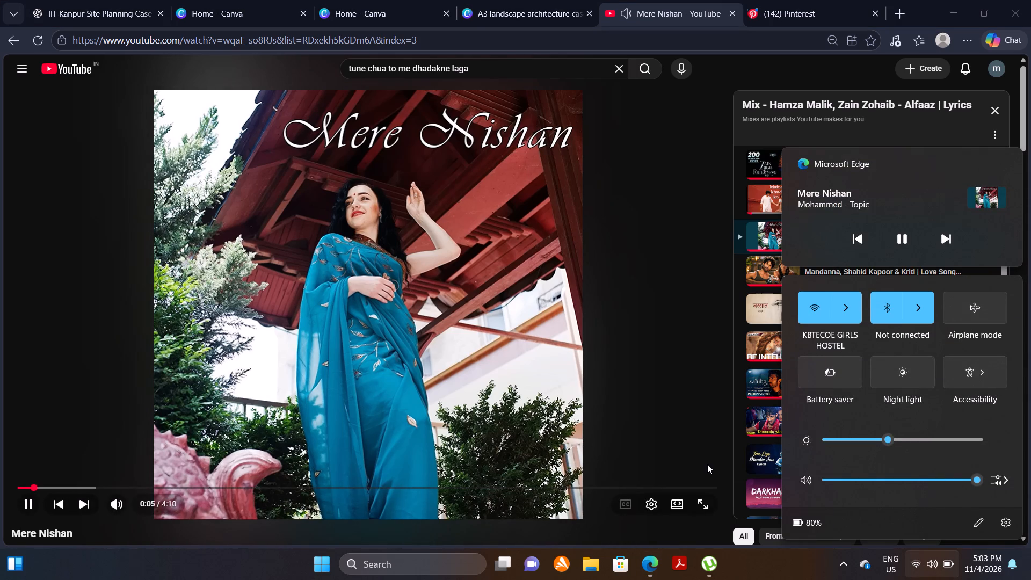